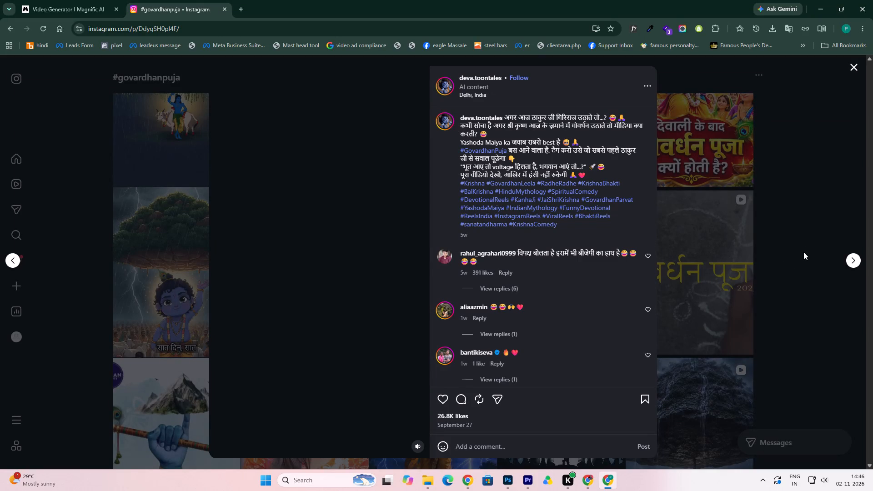
Examine more reels in the #govardhanpuja results, viewing the Krishna lifting the mountain reel and the village market reel.
left_click(809, 273)
scroll(686, 304, "down", 5)
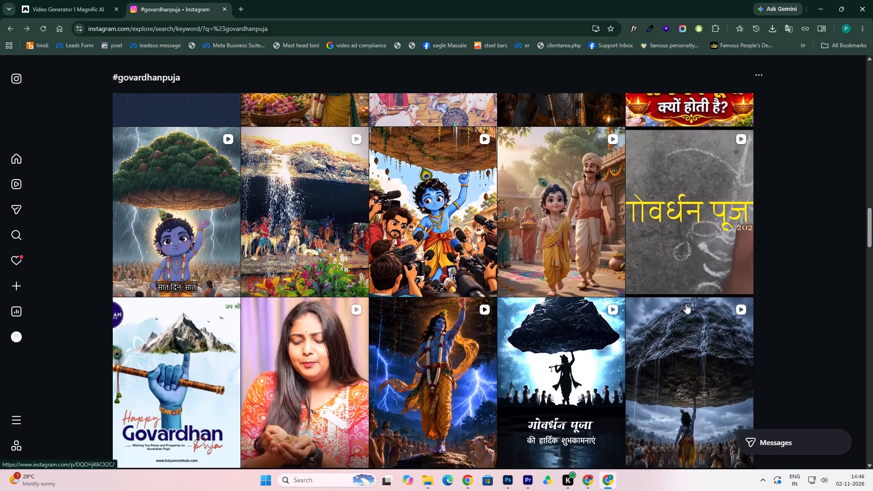
scroll(686, 304, "down", 1)
left_click(426, 339)
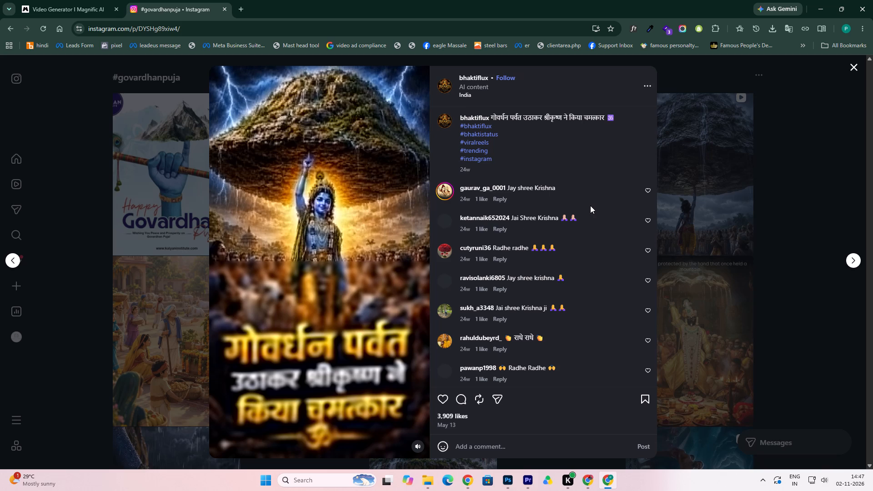
left_click(810, 234)
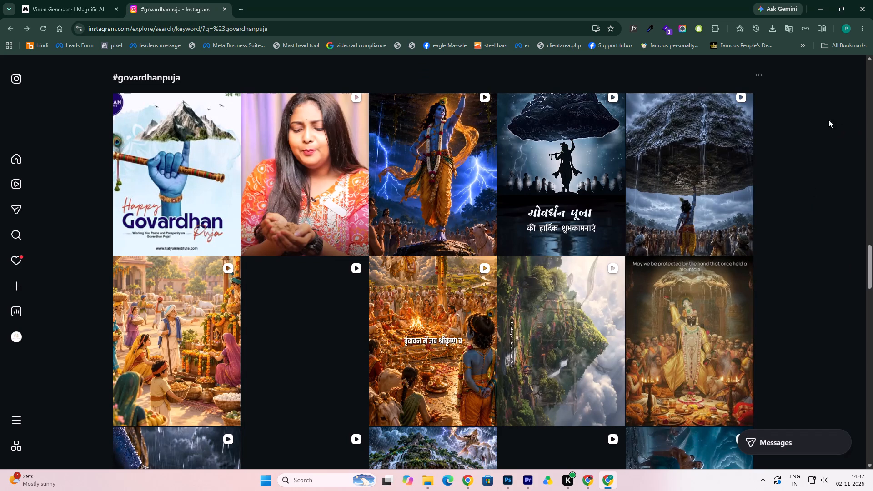
left_click(161, 359)
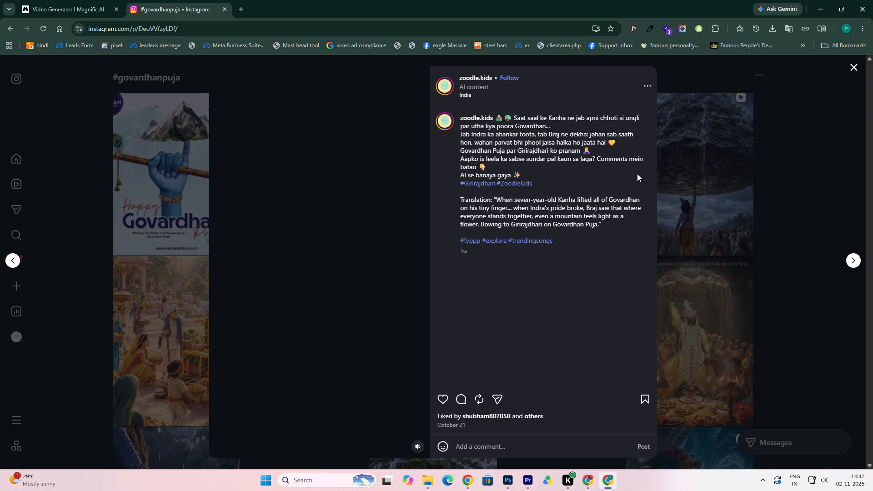
Switch to Adobe Premiere and play Sequence 01 of the Govardhan puja project from the beginning.
left_click(527, 478)
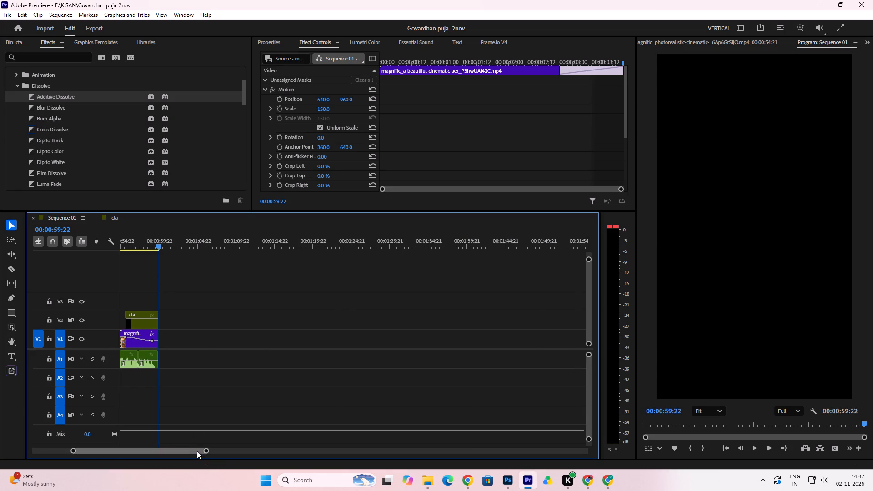
left_click_drag(197, 451, 91, 461)
left_click_drag(160, 241, 19, 261)
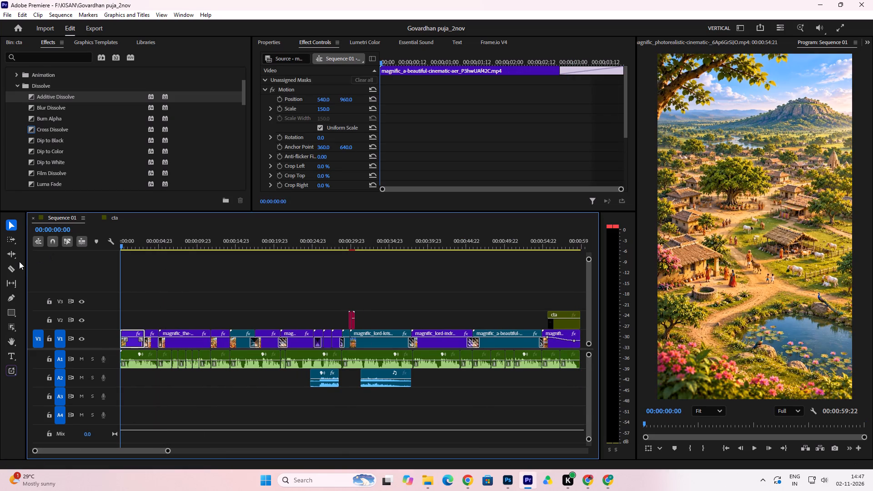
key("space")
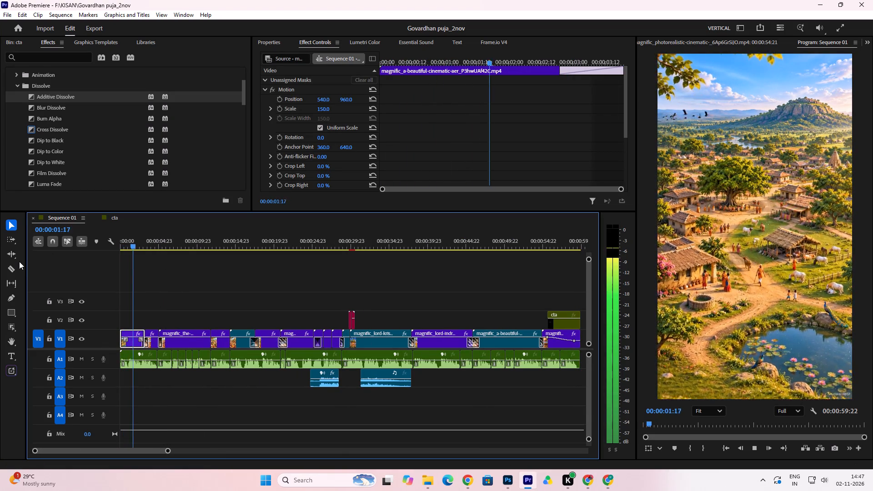
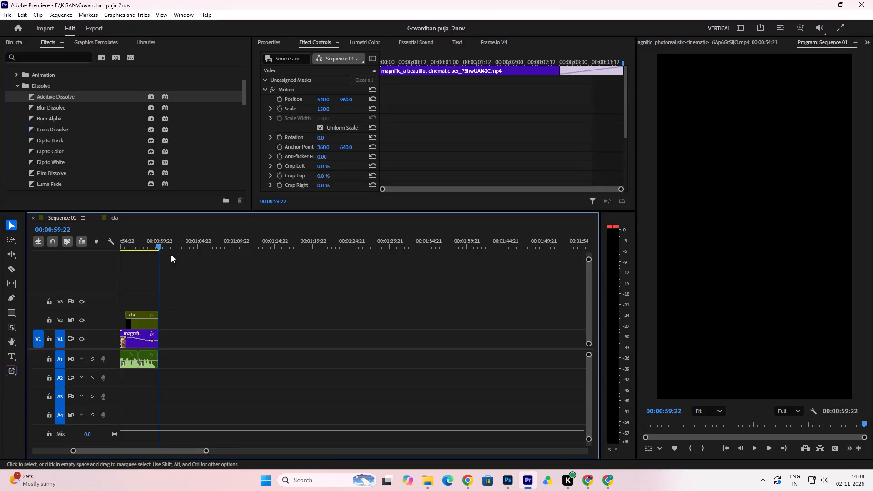
Move the playhead in Sequence 01 back to 00:00:57:16 to view the closing title.
left_click_drag(161, 245, 143, 254)
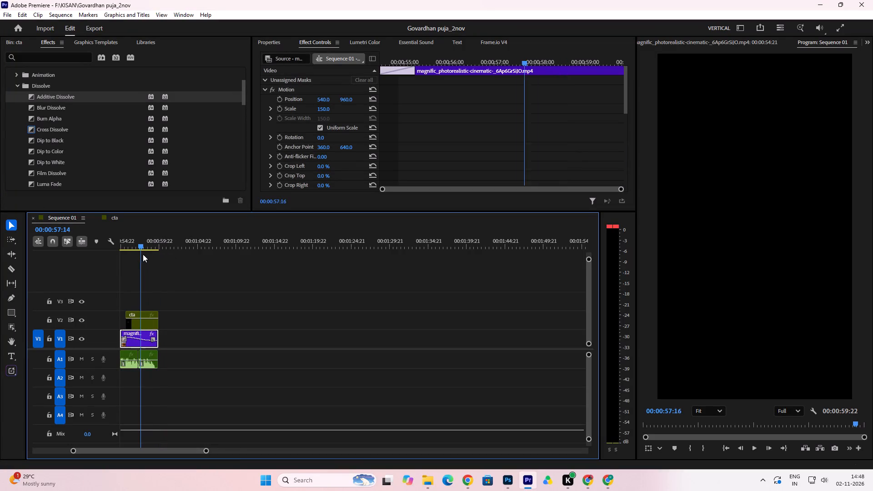
left_click_drag(143, 254, 143, 257)
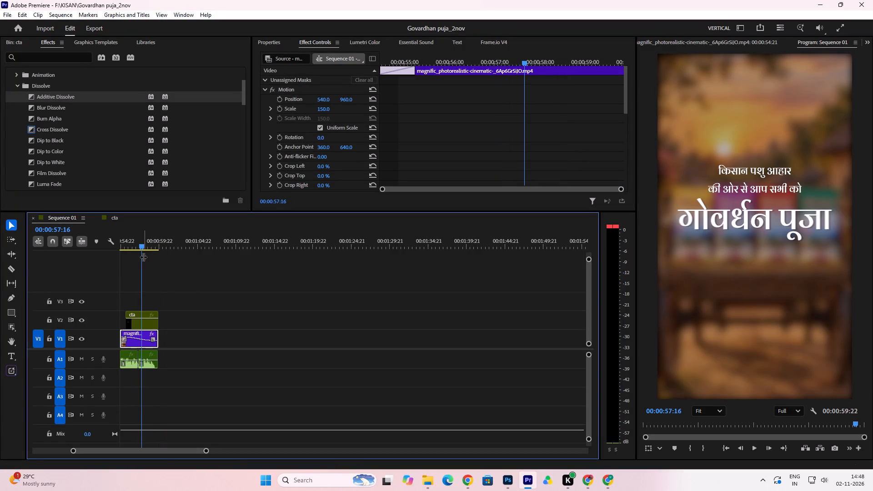
In Photoshop, change the text color of the गोवर्धन पूजा title to golden yellow #ffc600 and save cta.psd.
left_click(512, 479)
left_click(391, 227)
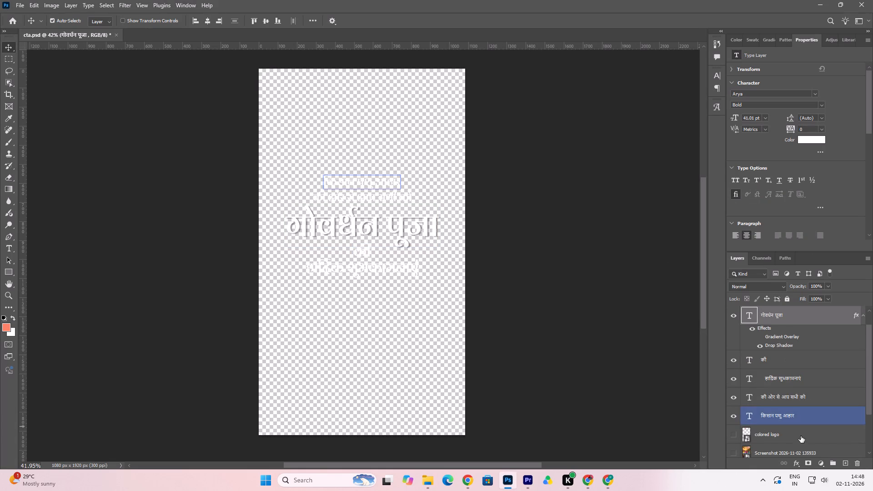
left_click(798, 464)
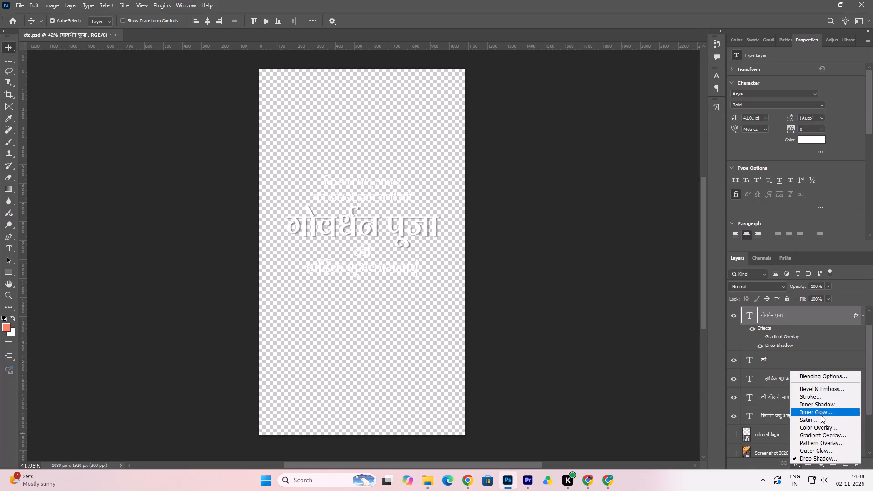
left_click(586, 289)
left_click(808, 140)
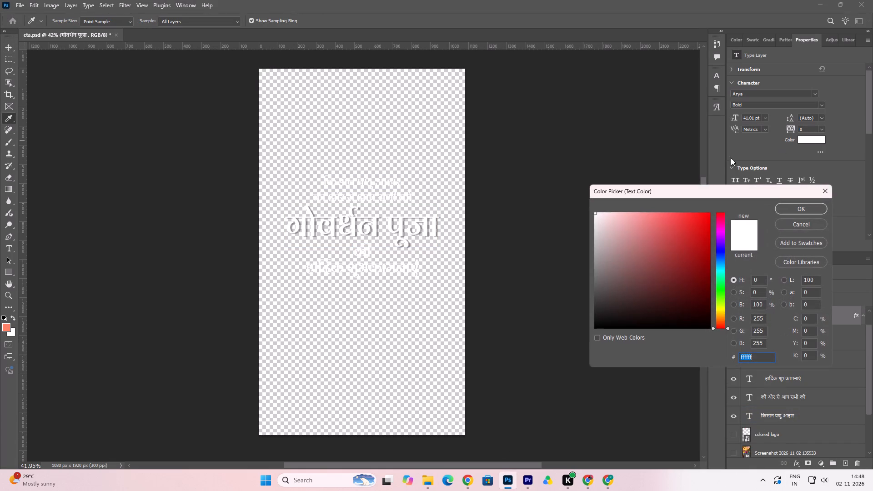
left_click(723, 311)
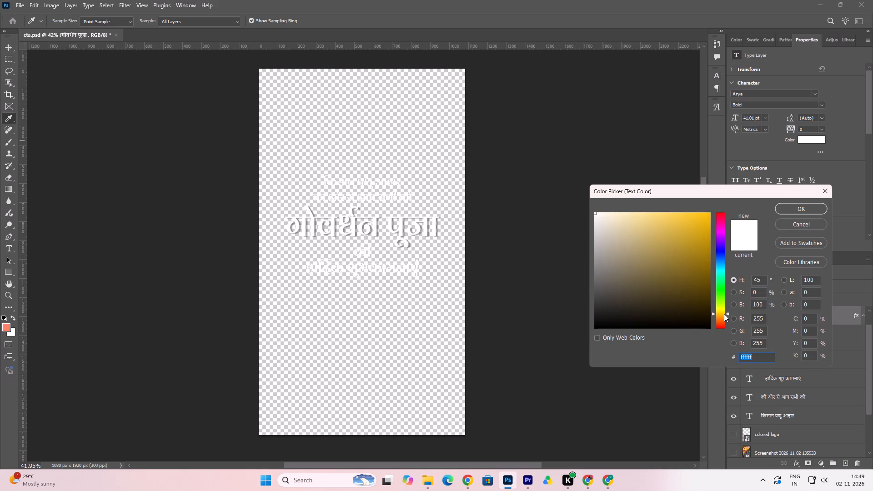
left_click_drag(706, 216, 708, 210)
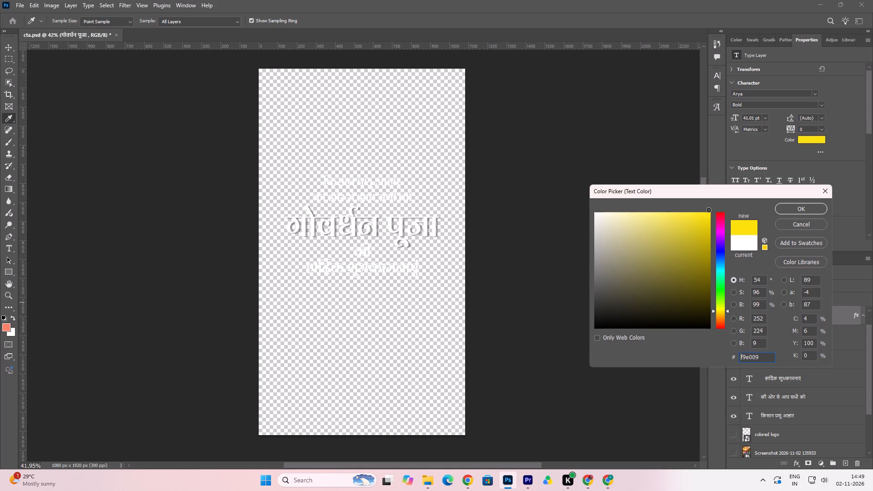
left_click_drag(708, 210, 718, 202)
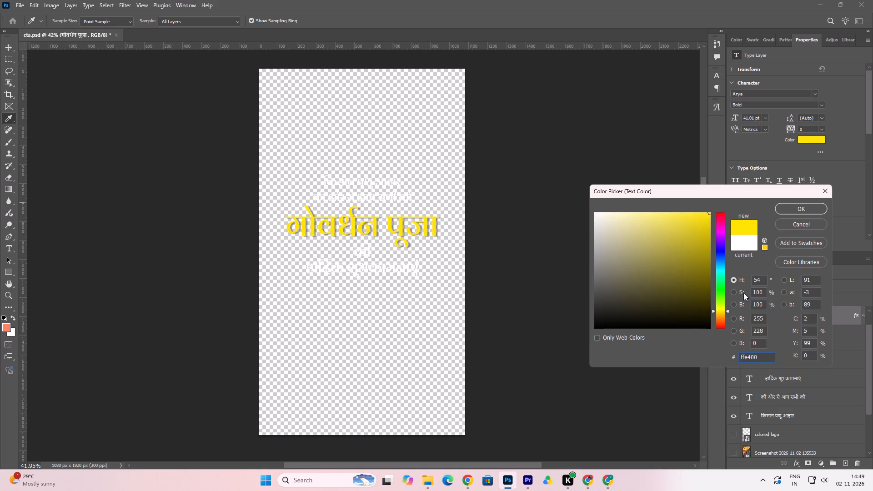
left_click(721, 311)
left_click_drag(702, 231, 709, 232)
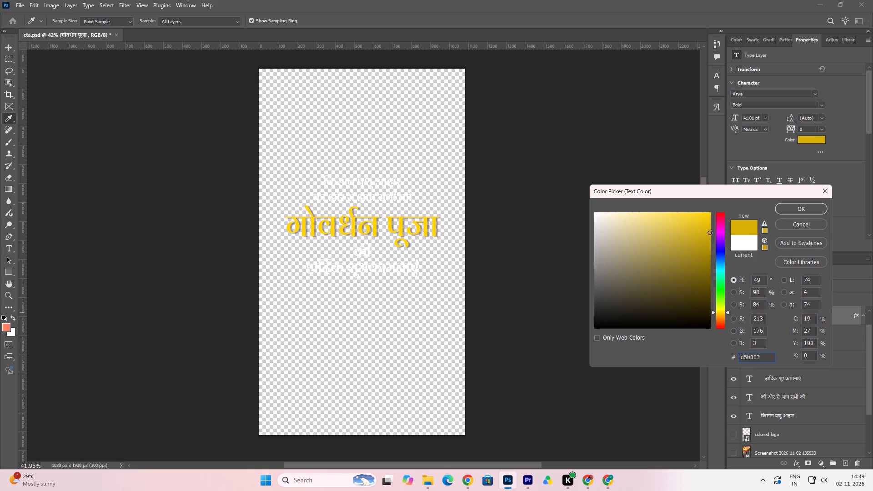
left_click_drag(709, 232, 713, 234)
left_click(719, 316)
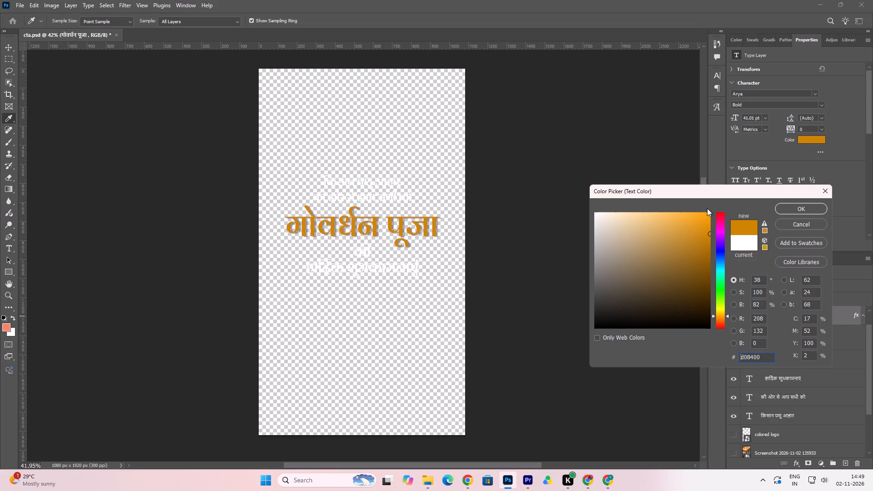
left_click_drag(706, 216, 722, 197)
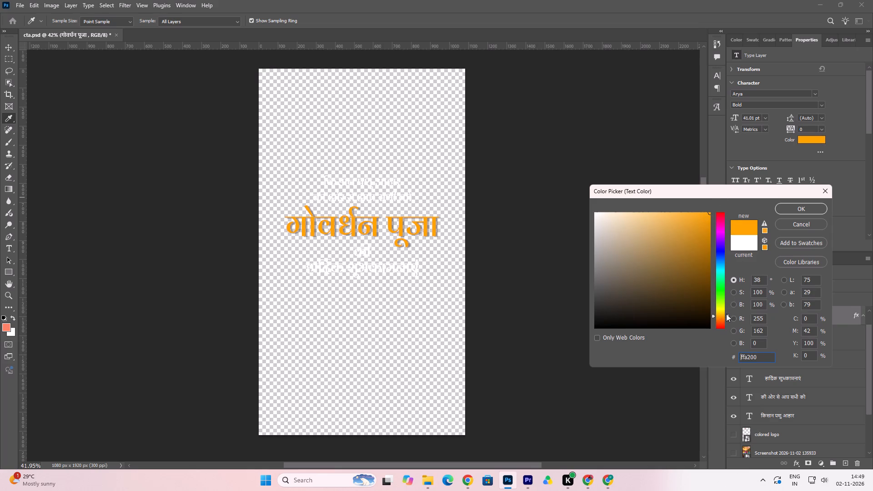
left_click_drag(721, 316, 726, 313)
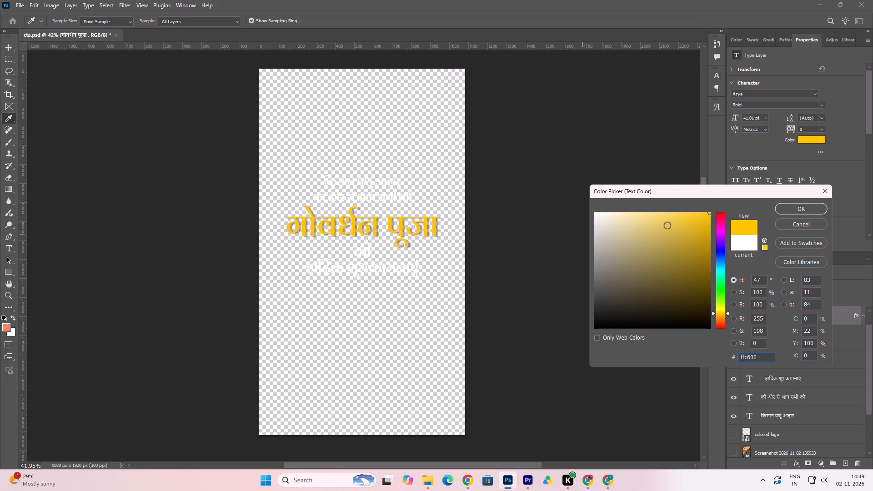
left_click(802, 210)
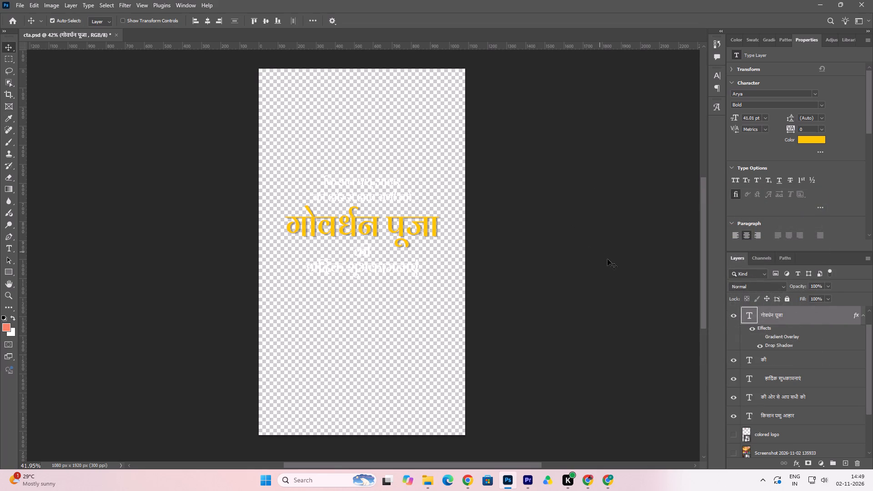
key("ctrl+s")
key("ctrl+s")
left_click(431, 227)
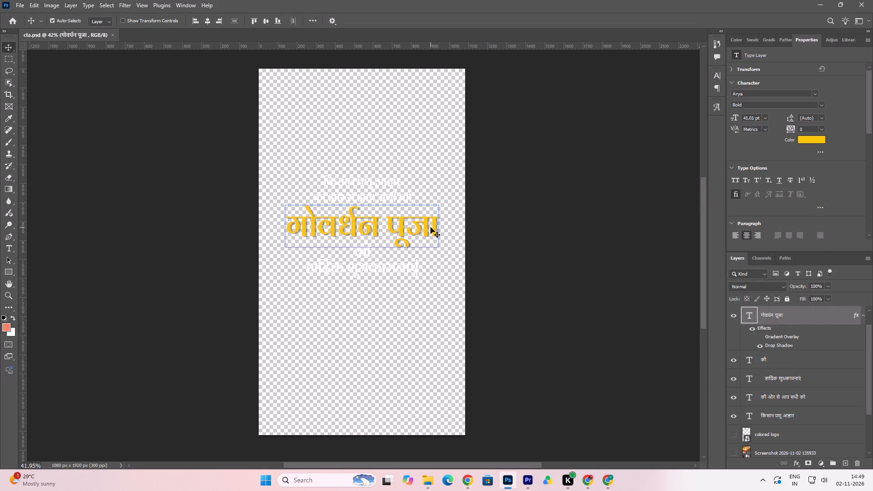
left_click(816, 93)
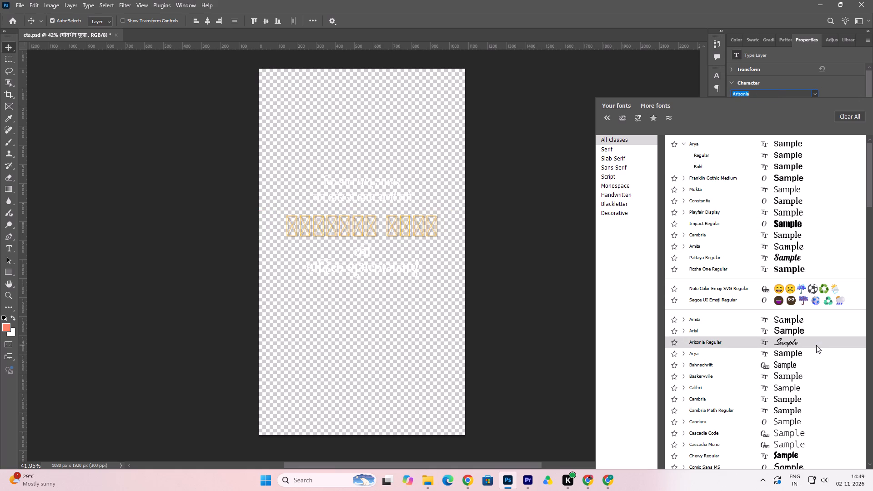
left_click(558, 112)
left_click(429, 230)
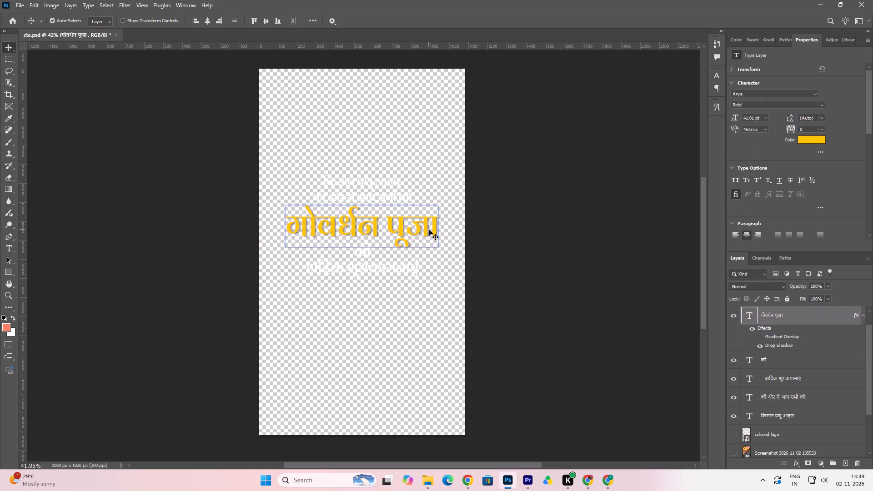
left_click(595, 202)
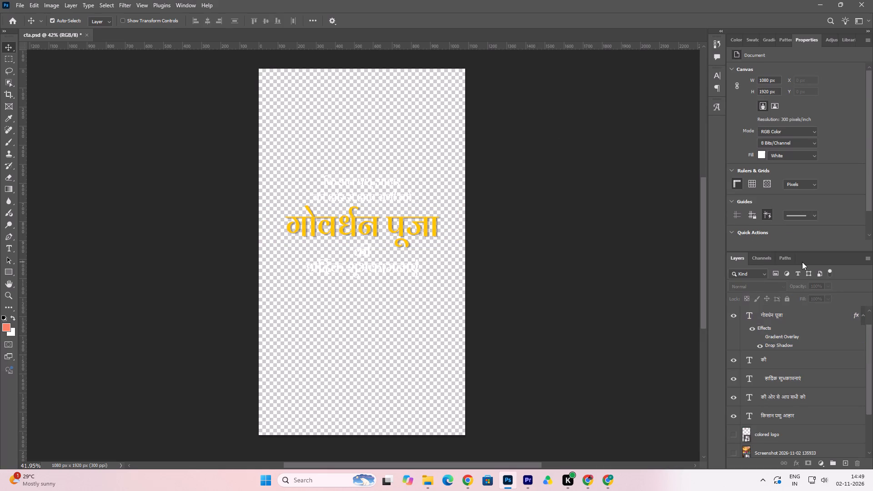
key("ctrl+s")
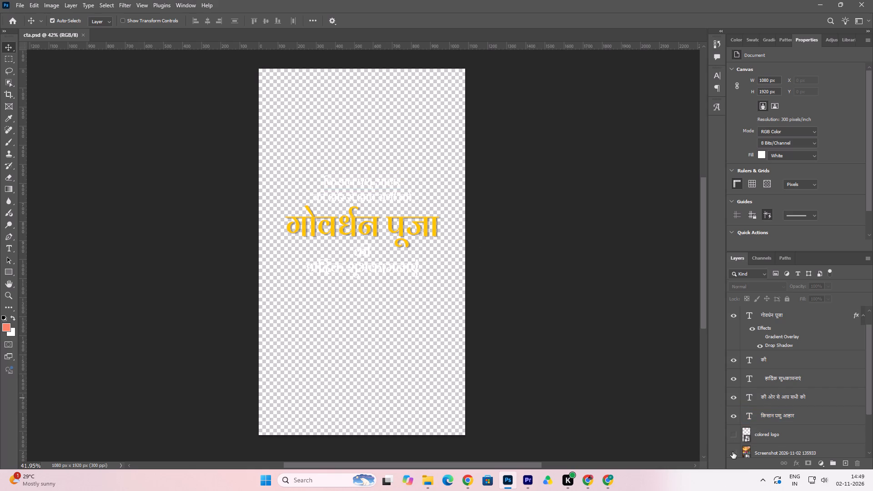
left_click(733, 452)
left_click(381, 179)
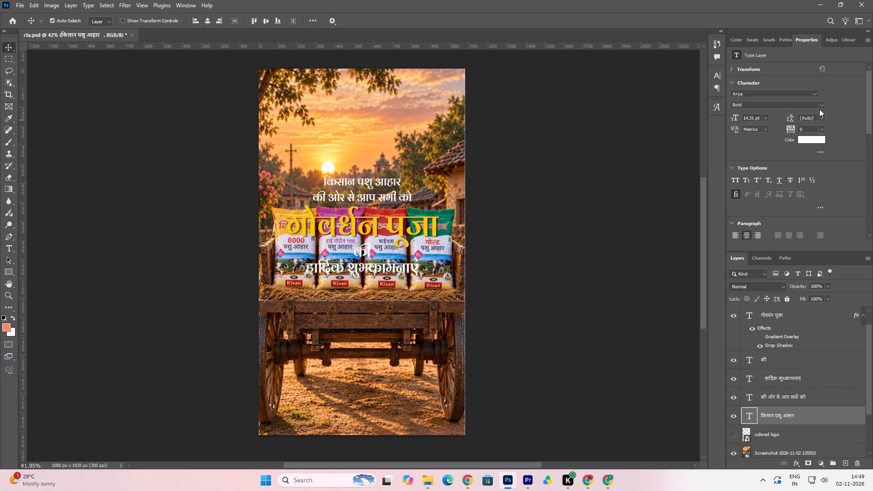
left_click(821, 105)
left_click(788, 114)
left_click(392, 196)
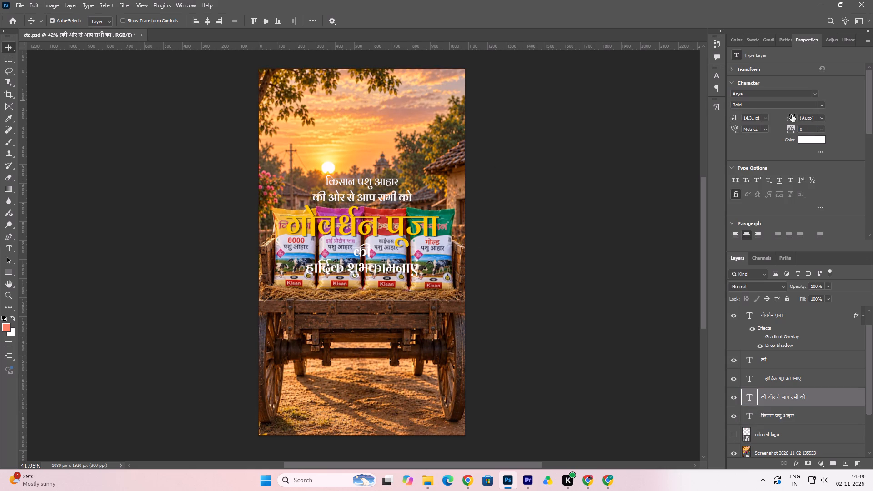
left_click(821, 105)
left_click(781, 112)
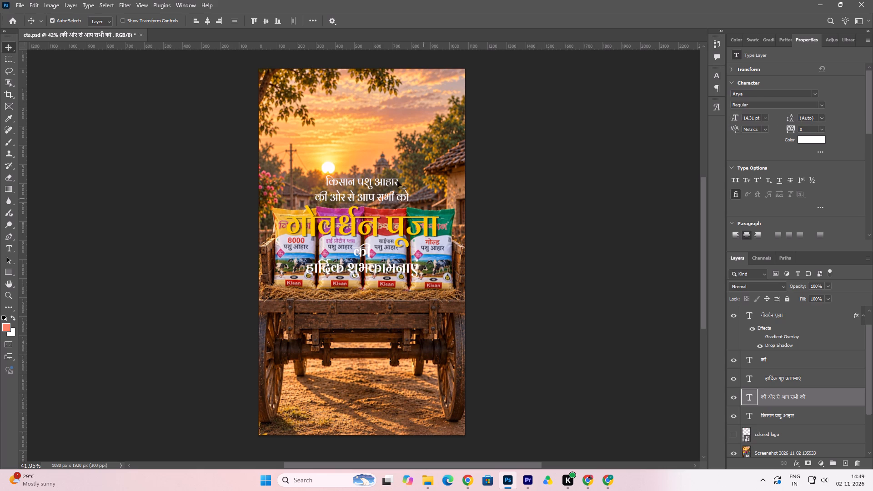
left_click(392, 180)
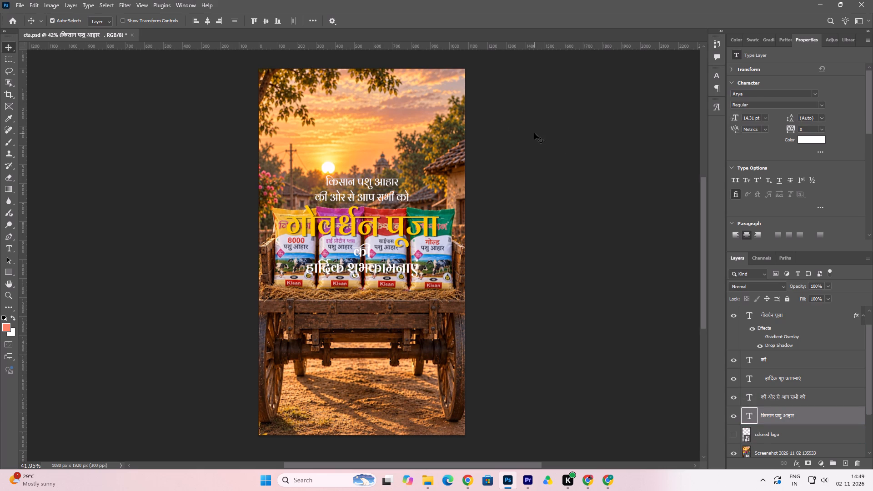
key("ctrl+s")
Set the की text below the title to Regular weight and save the file.
left_click(363, 253)
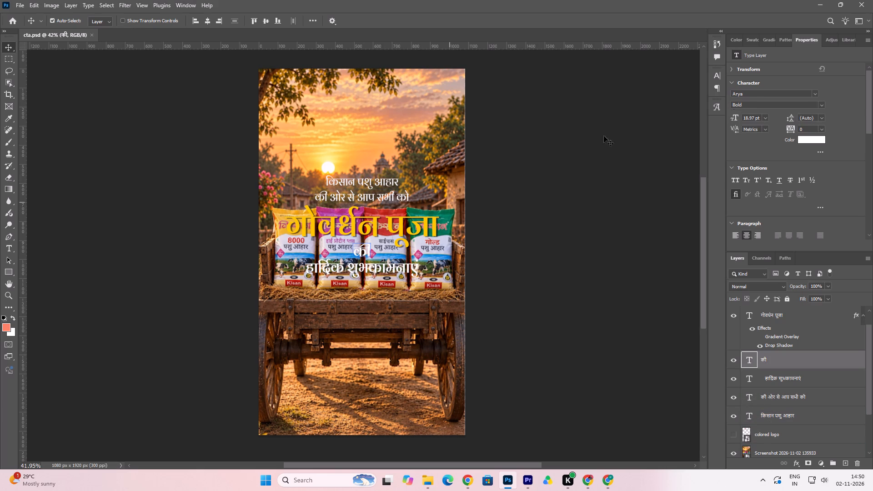
left_click(814, 93)
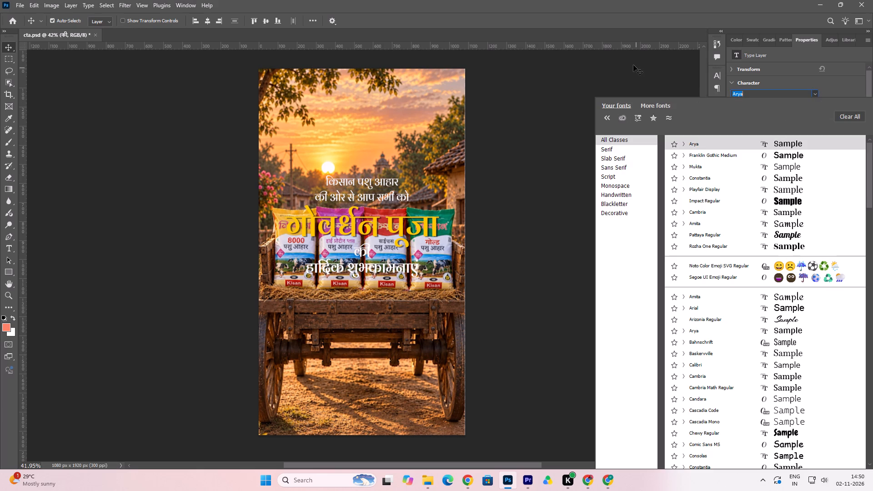
left_click(633, 65)
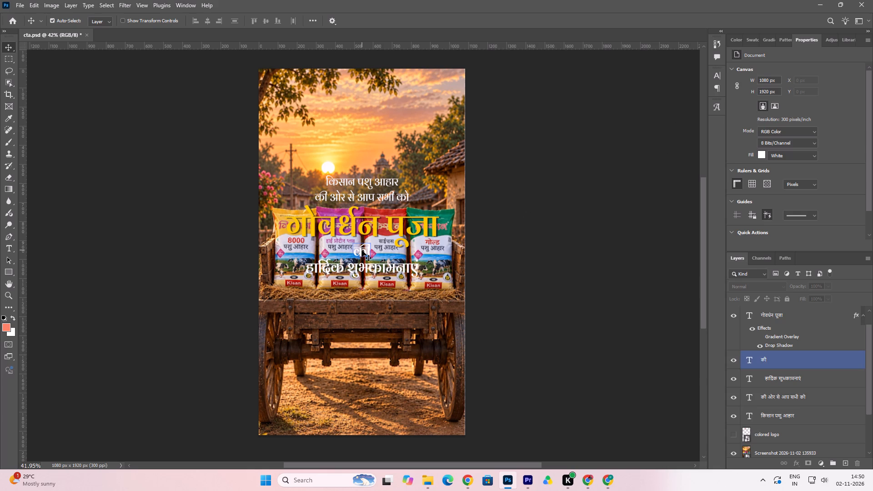
left_click(362, 251)
left_click(821, 106)
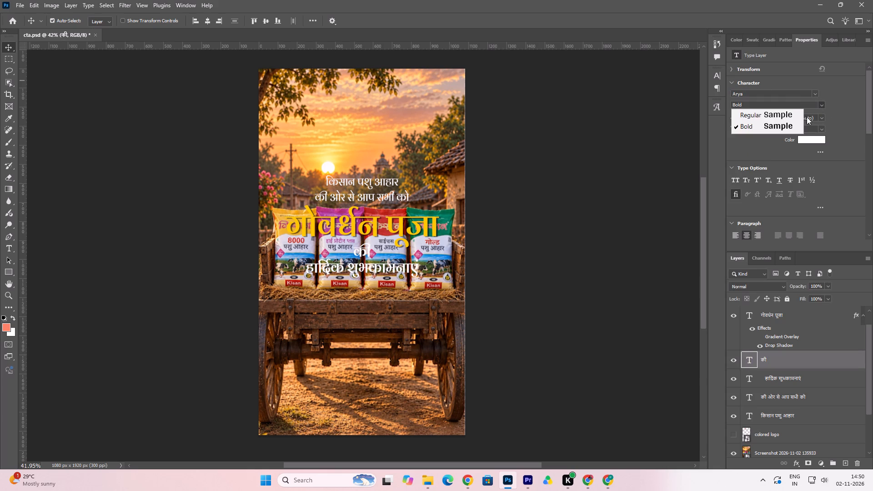
left_click(795, 114)
left_click(639, 140)
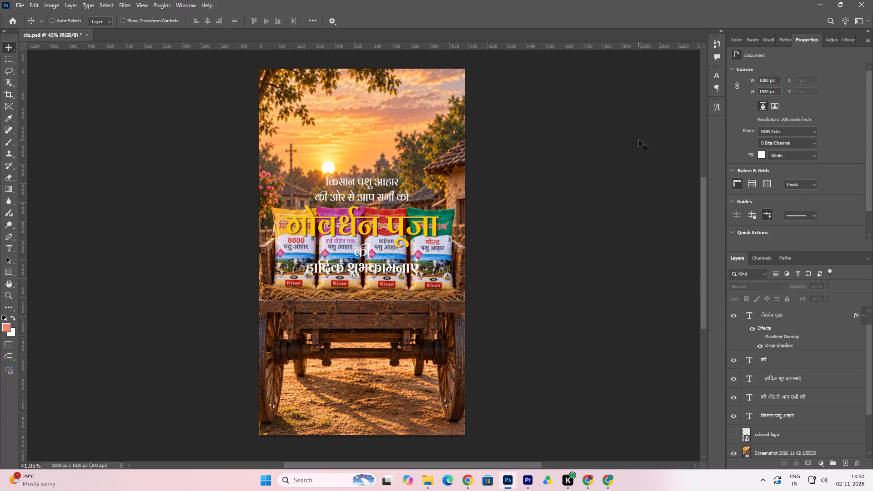
key("ctrl+s")
key("ctrl+s")
scroll(783, 422, "down", 1)
left_click(732, 434)
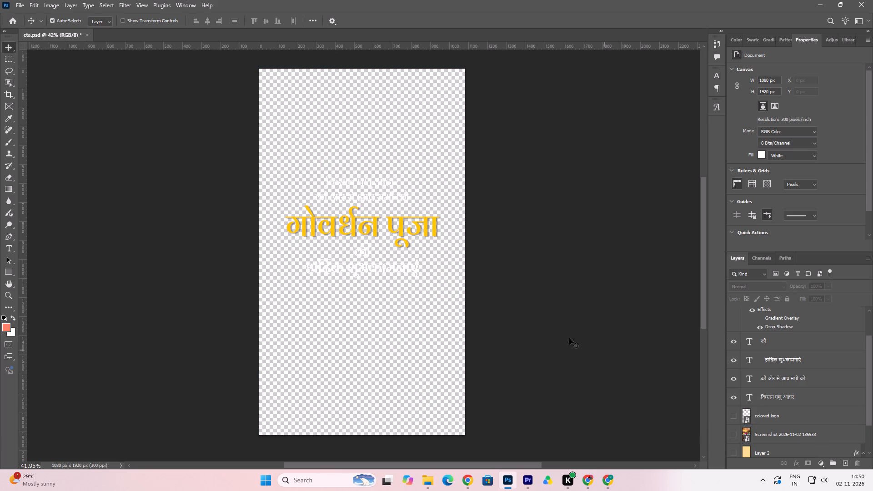
key("ctrl+s")
key("ctrl+s")
Switch back to Premiere to check the revised title over the video in Sequence 01.
left_click(23, 2)
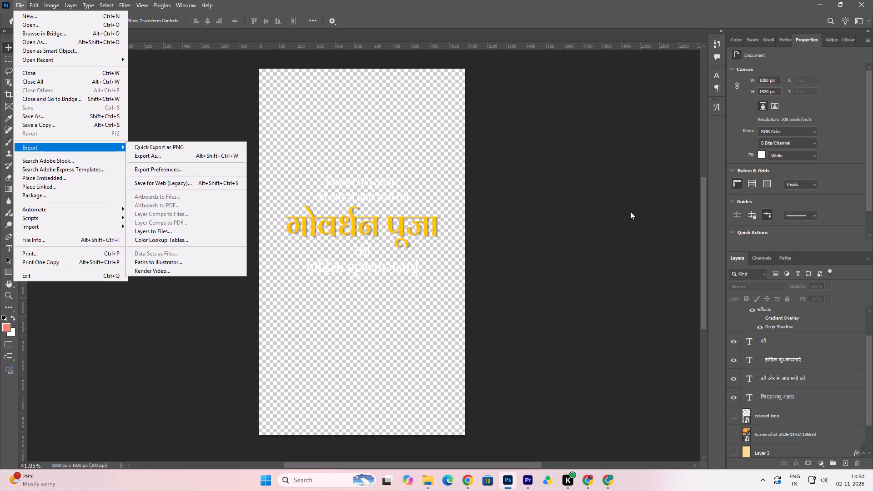
left_click(630, 211)
left_click(530, 480)
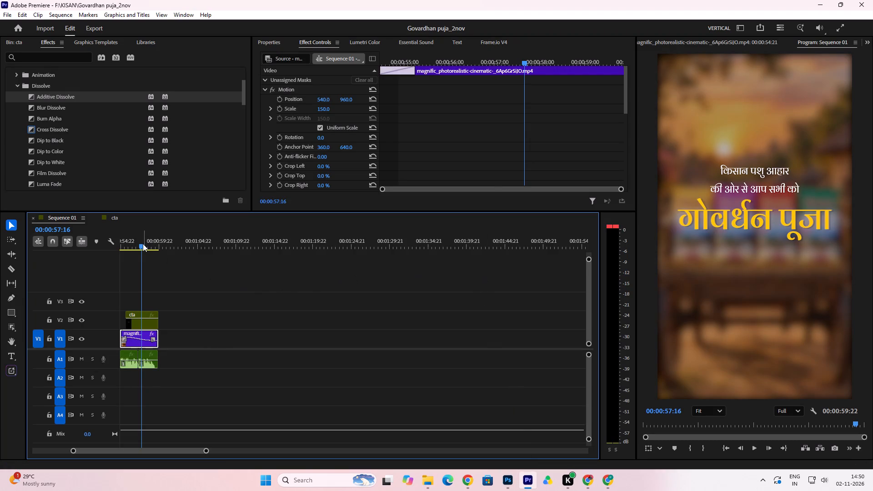
Play back the end of Sequence 01 to review the greeting text over the blurred video, and save the project.
left_click_drag(139, 243, 220, 260)
key("space")
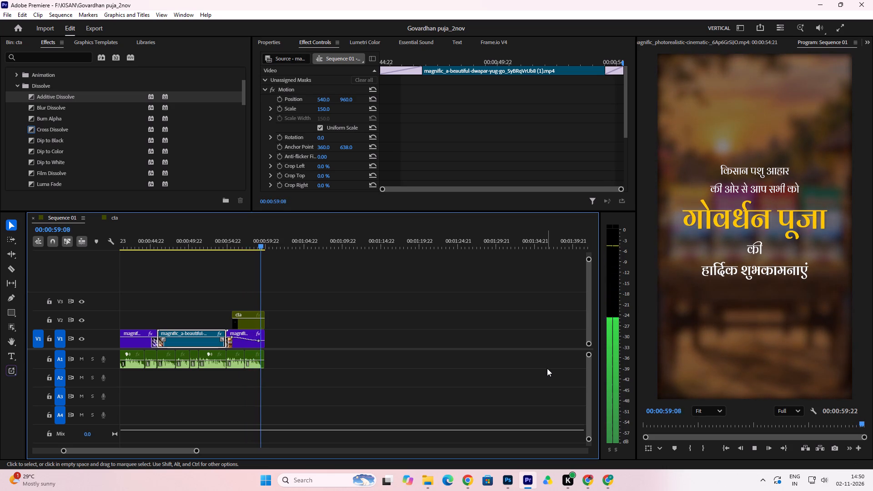
key("space")
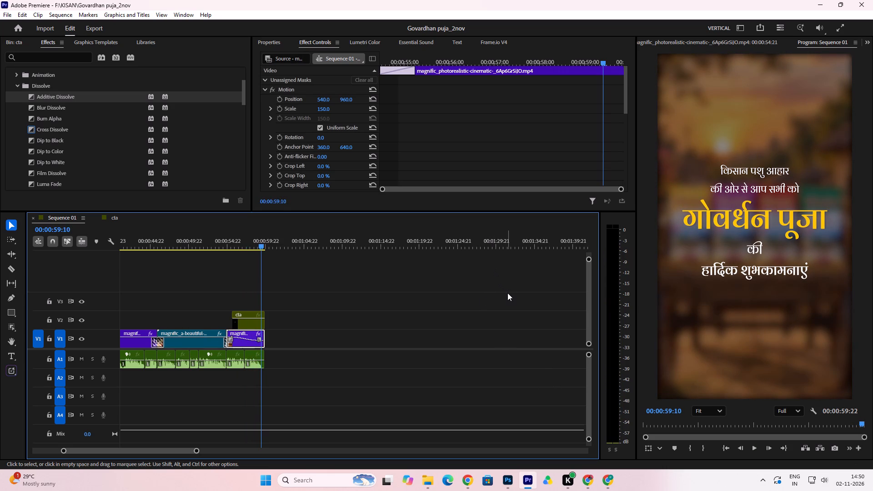
key("ctrl+s")
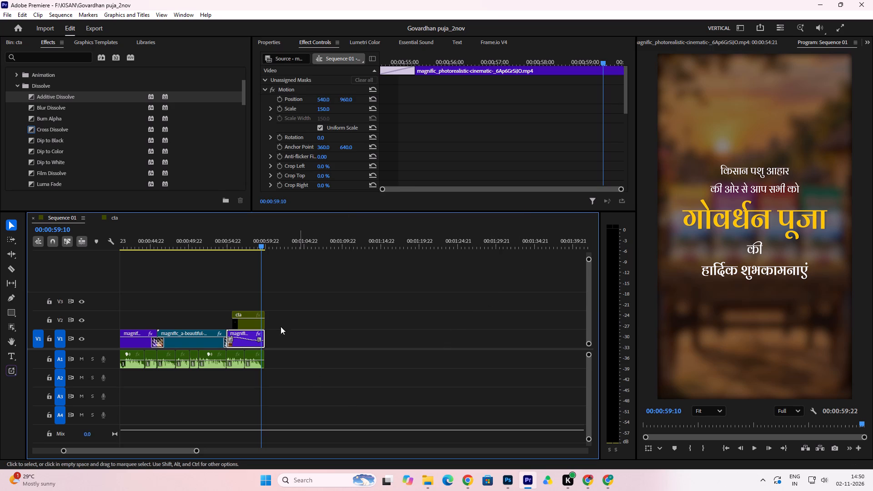
Open the nested cta sequence and move the की clip up to a vertical position of 1060.
double_click(248, 319)
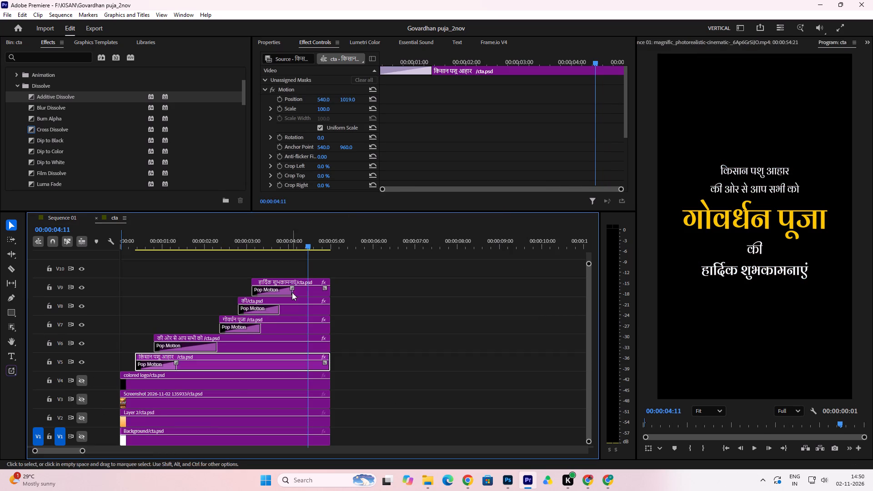
left_click(287, 311)
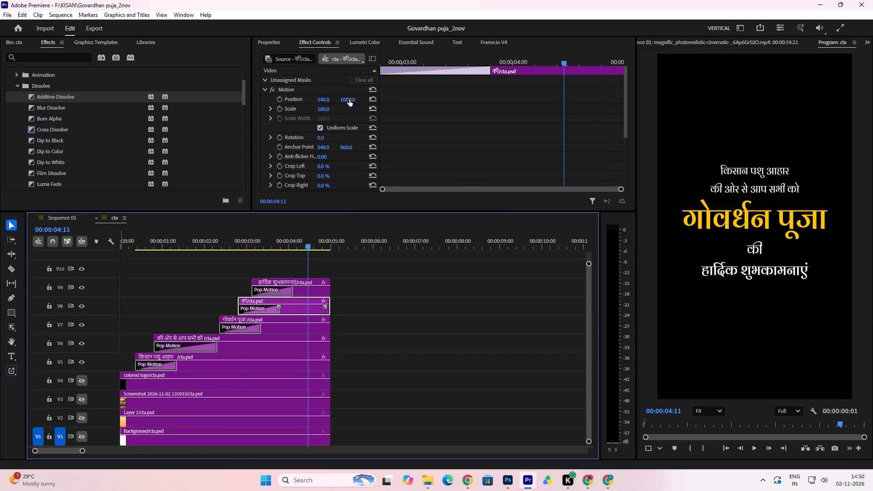
left_click_drag(349, 100, 339, 104)
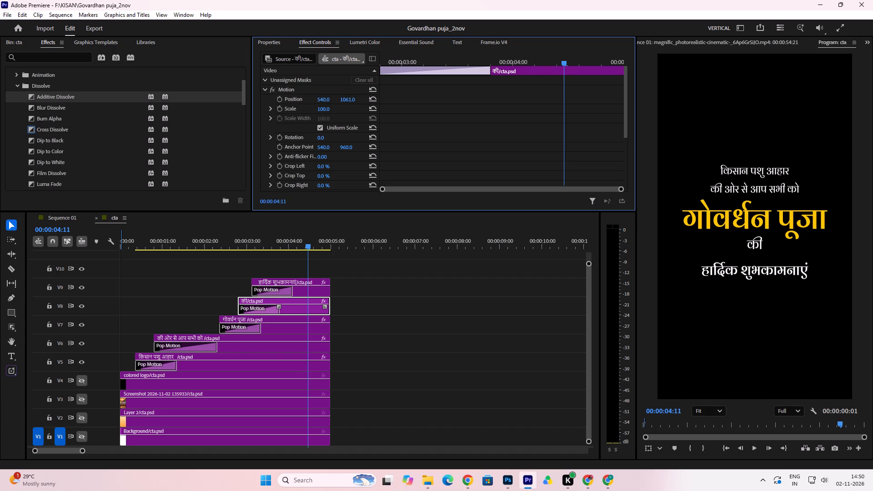
left_click_drag(339, 104, 339, 105)
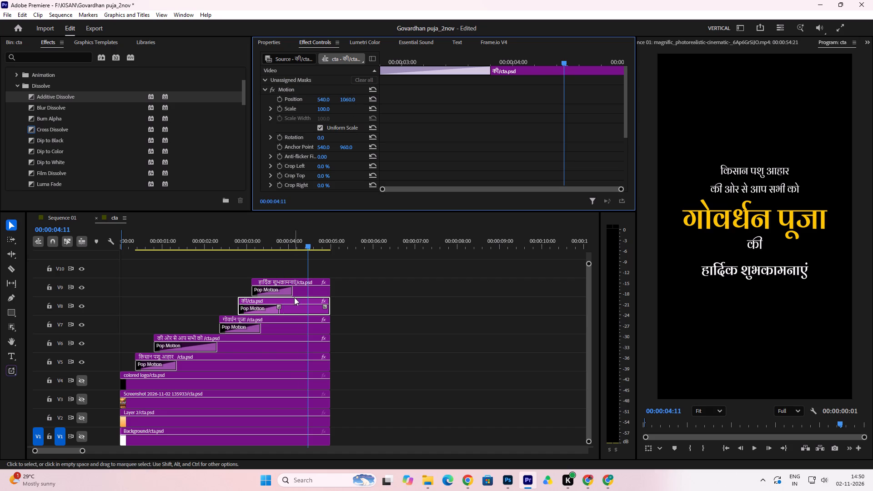
Move the हार्दिक शुभकामनाएं clip up to a vertical position of 1088, then return to Sequence 01 and save.
left_click(304, 292)
left_click_drag(350, 100, 341, 103)
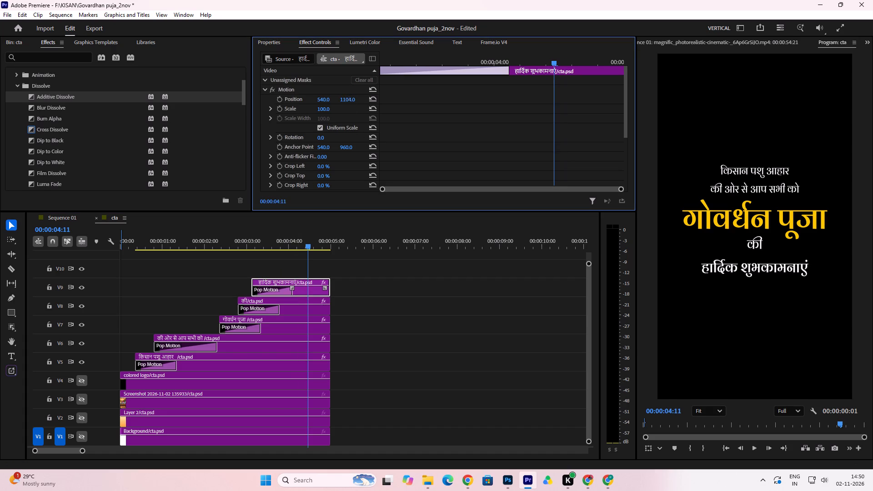
left_click_drag(341, 103, 332, 108)
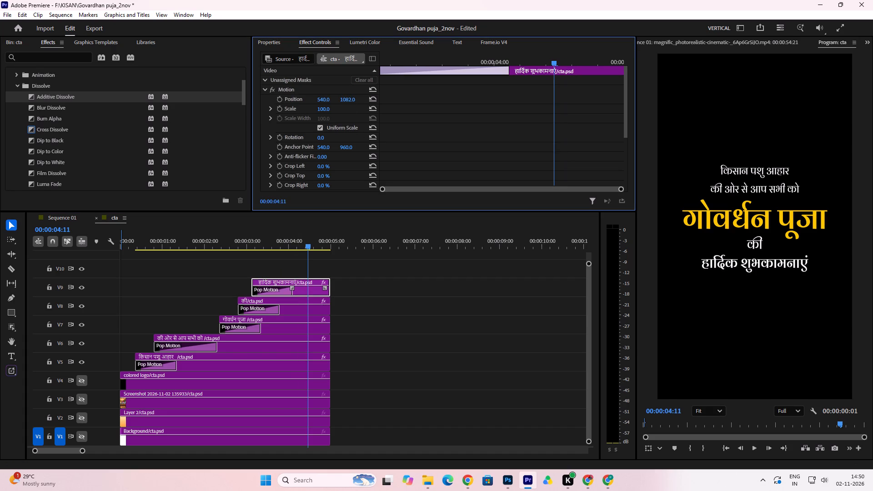
left_click_drag(332, 108, 338, 108)
left_click(350, 98)
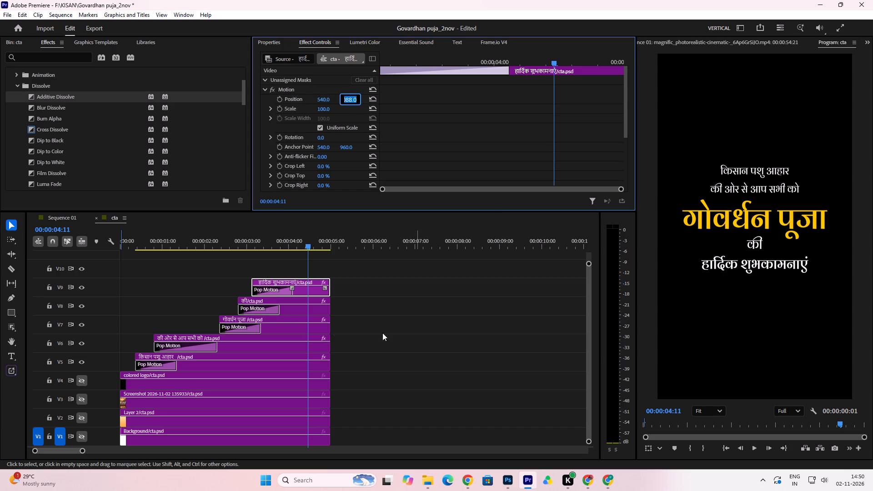
left_click_drag(82, 449, 99, 449)
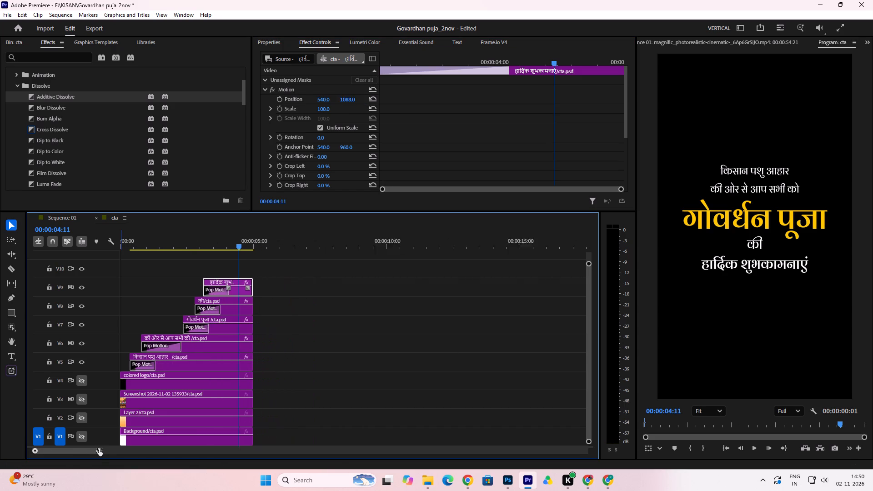
left_click_drag(99, 449, 101, 448)
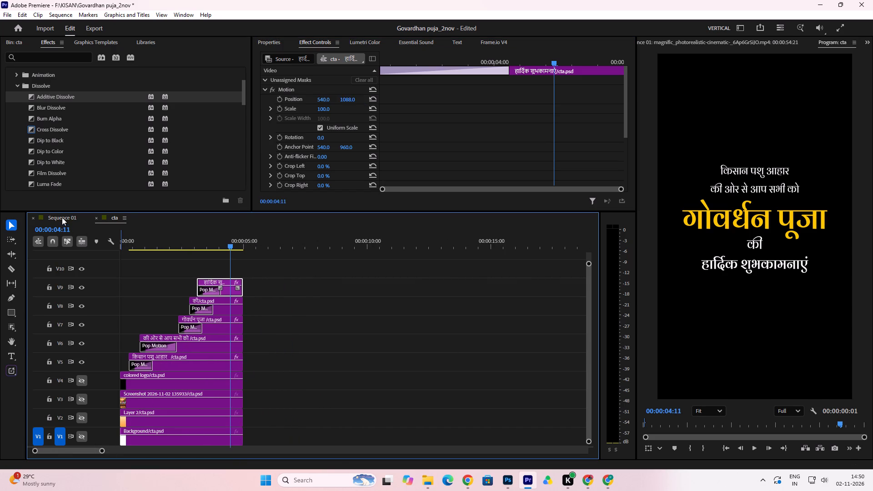
left_click(62, 217)
key("ctrl+s")
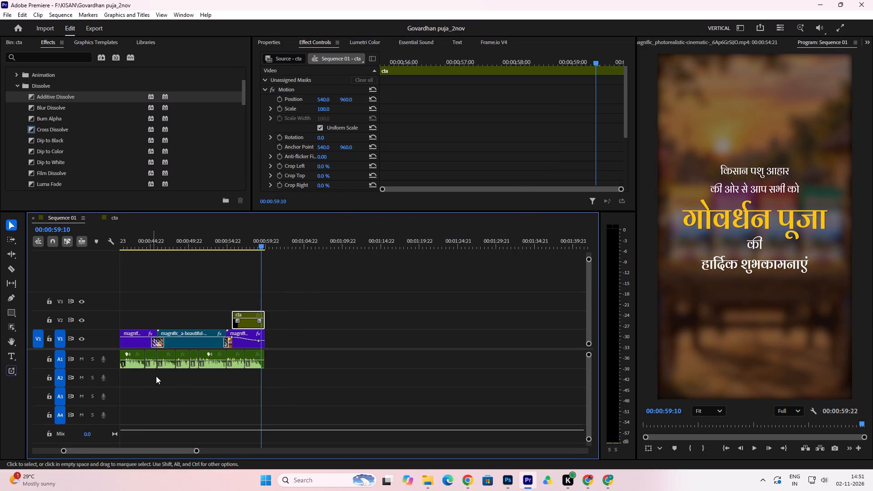
Add the kisan l&f image from the KISAN L&F folder on drive F: to track V3 at the start of Sequence 01.
left_click(185, 455)
left_click_drag(181, 452, 101, 457)
left_click_drag(169, 451, 221, 447)
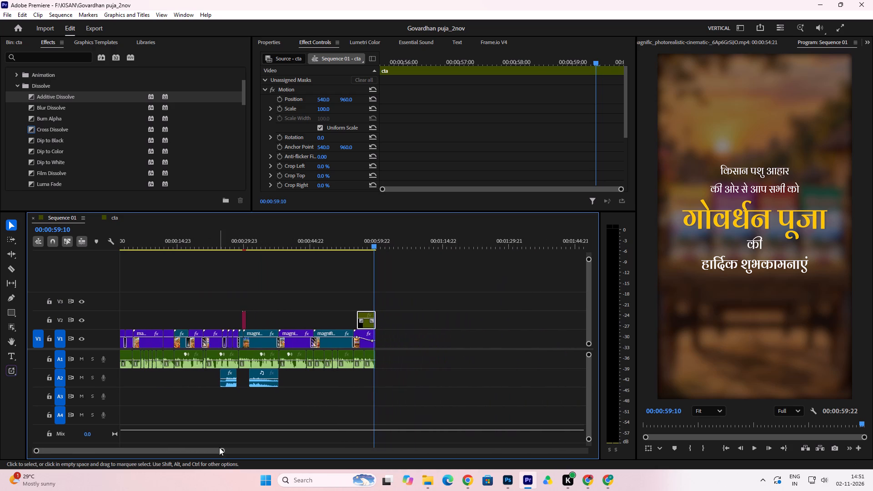
key("ctrl+s")
left_click(424, 481)
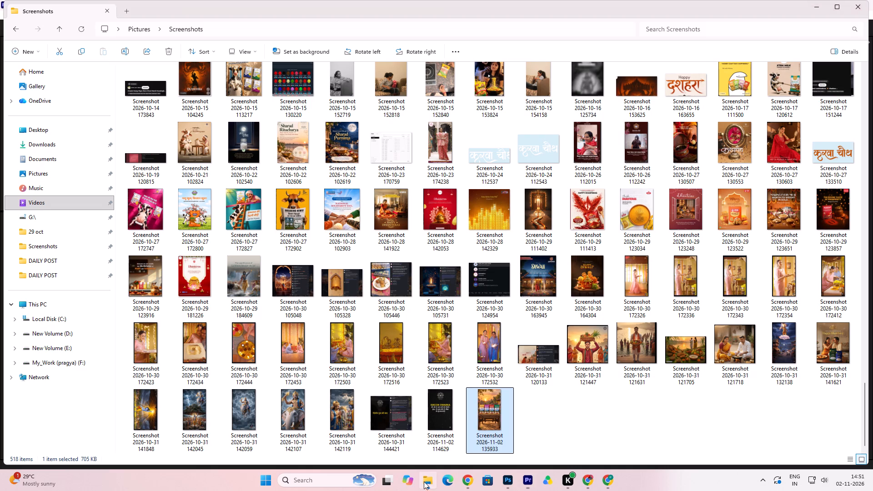
left_click(73, 361)
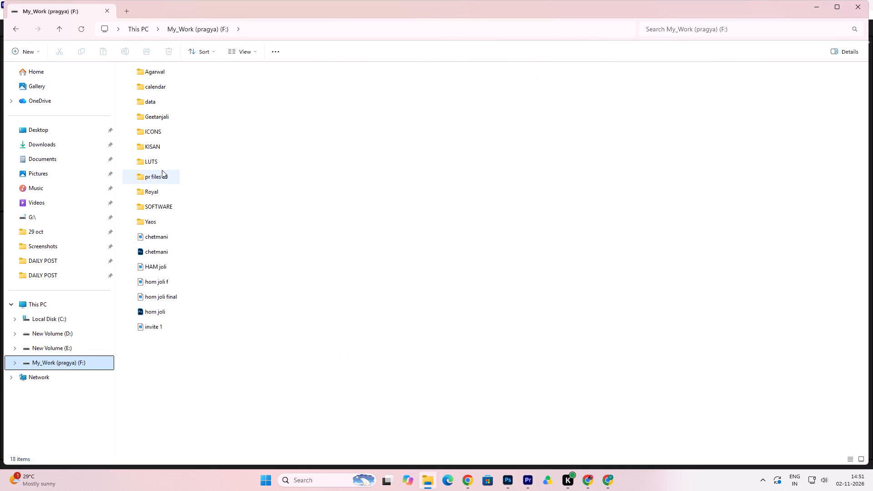
double_click(166, 150)
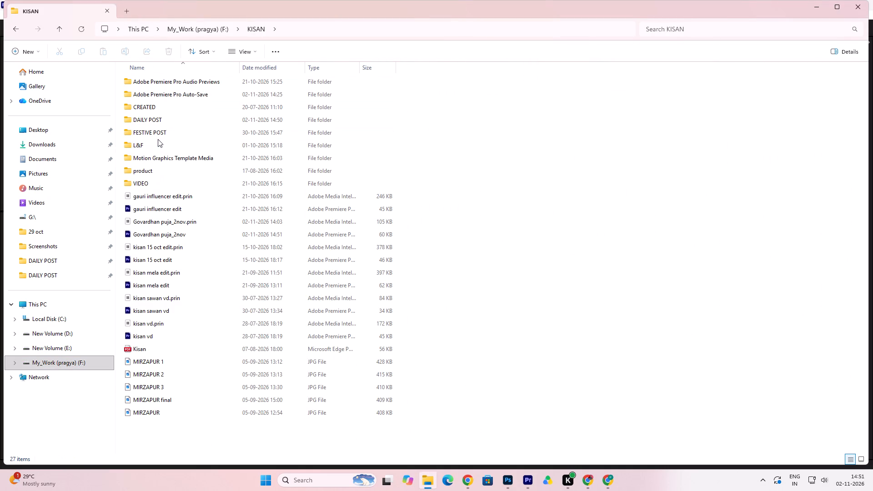
double_click(159, 145)
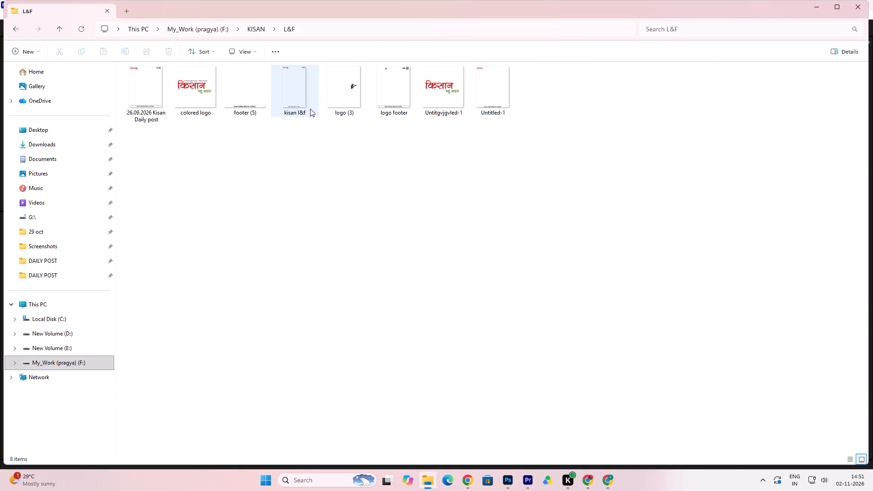
left_click(296, 105)
left_click_drag(295, 85, 521, 428)
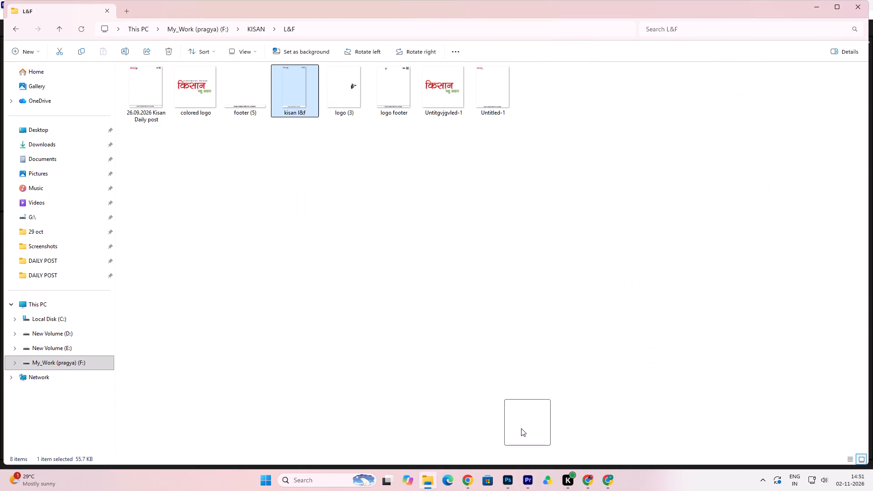
left_click_drag(521, 428, 142, 293)
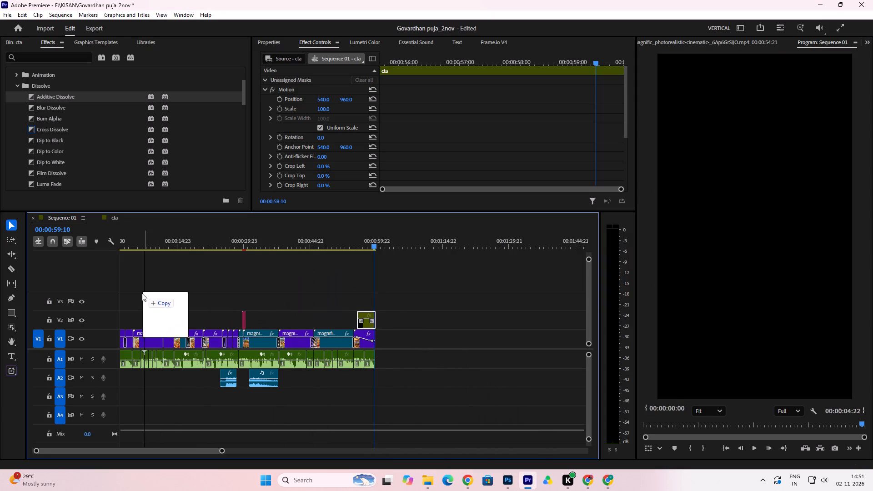
left_click_drag(142, 293, 105, 296)
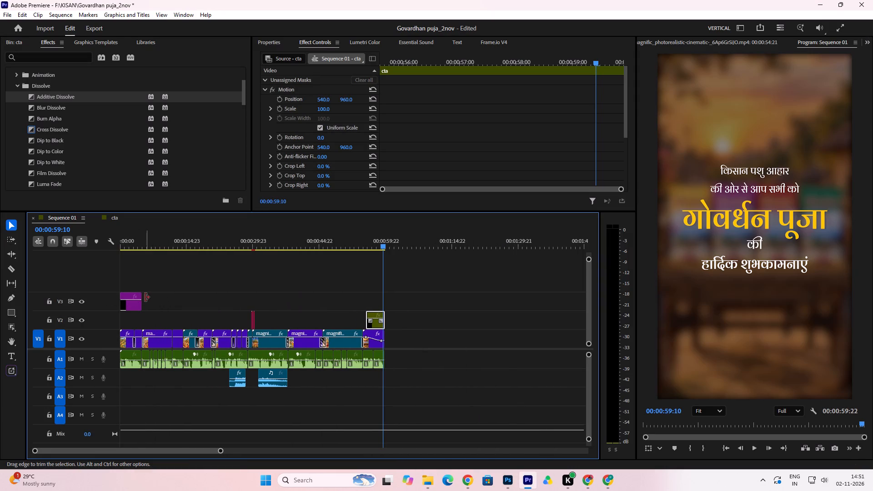
Extend the kisan l&f.png clip on V3 until it ends where the final product-cart clip on V1 begins.
left_click_drag(144, 297, 369, 303)
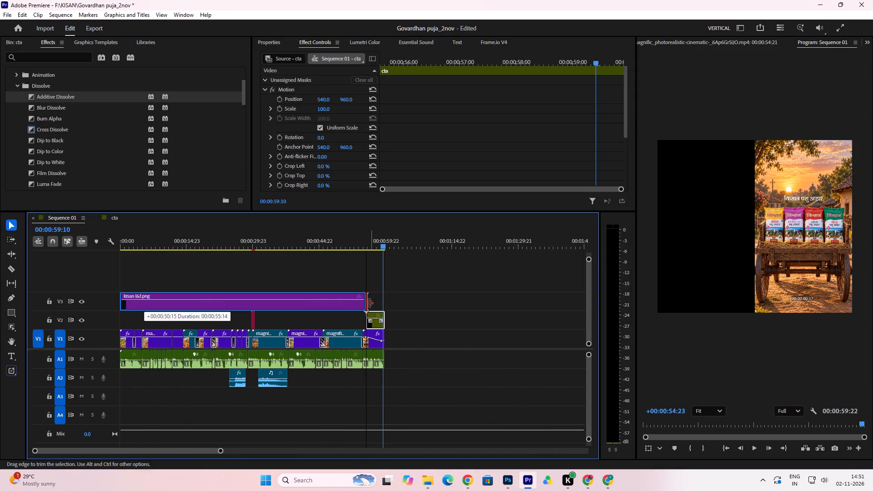
left_click_drag(369, 303, 366, 304)
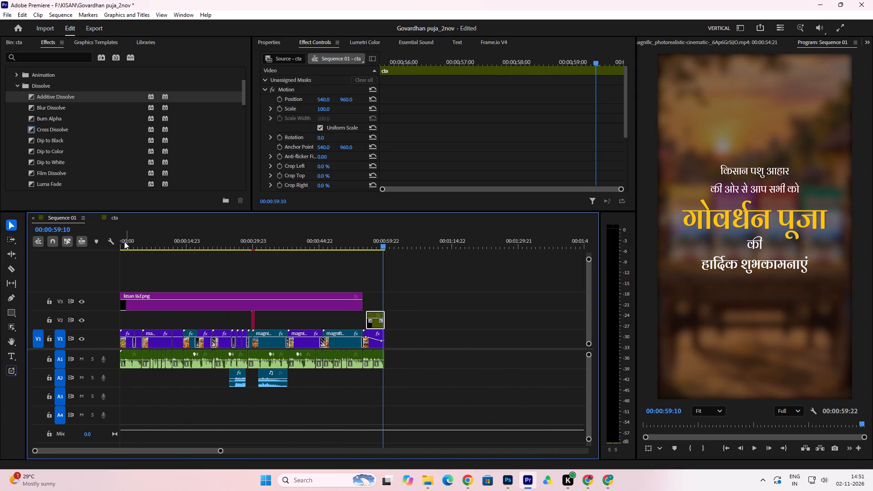
Play the opening of Sequence 01 to check the logo and footer overlay, and save the project.
left_click_drag(125, 245, 98, 255)
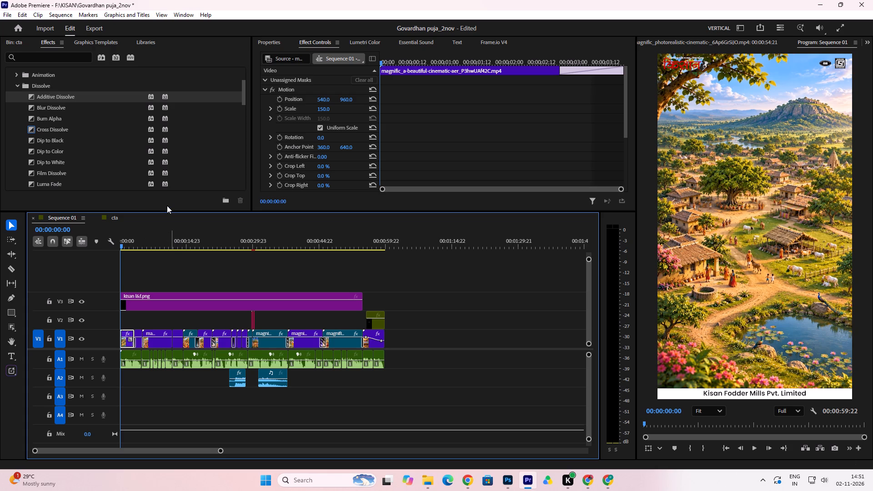
key("space")
key("space")
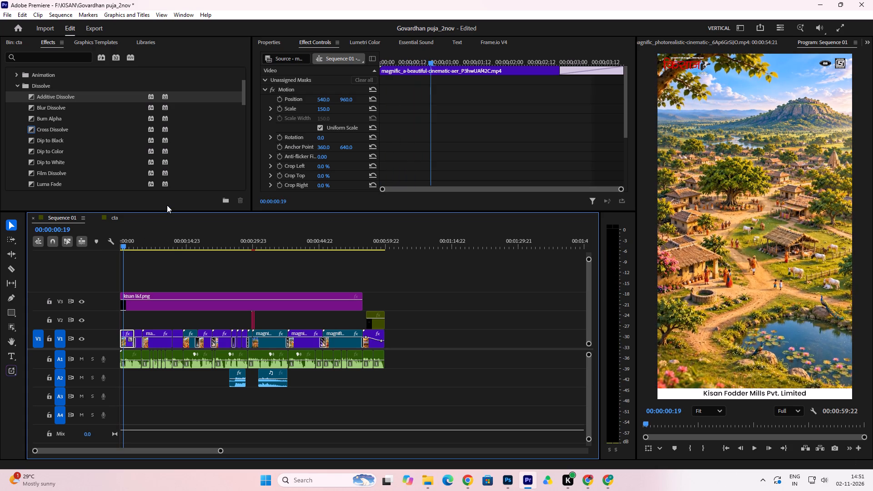
key("ctrl+s")
key("ctrl+s")
key("space")
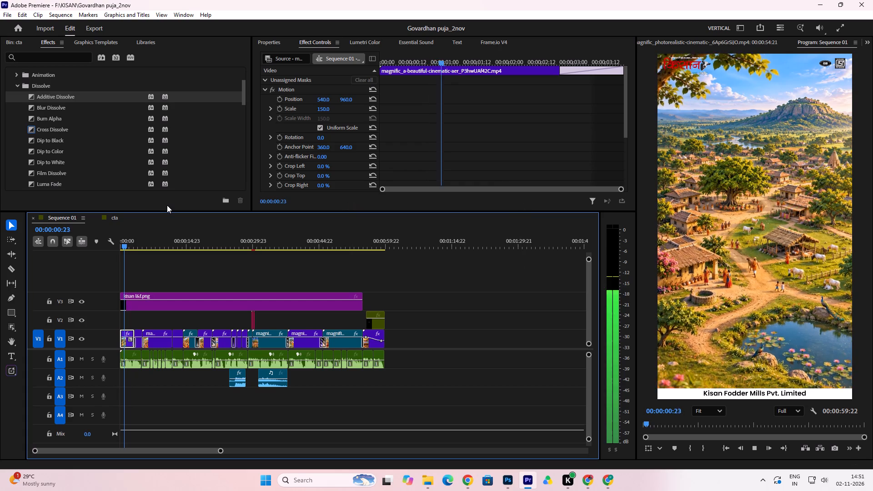
key("space")
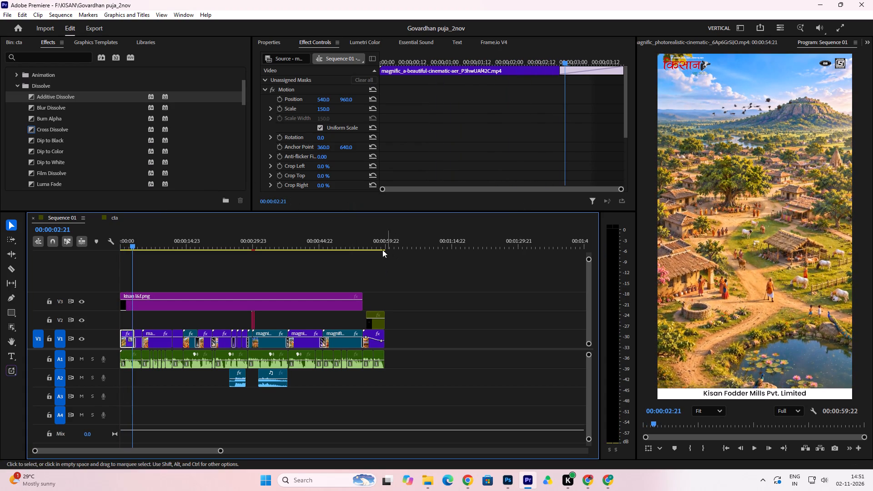
Play and scrub the ending of Sequence 01 to examine the overlay at the dip-to-black transition into the product-cart clip.
left_click(359, 241)
key("space")
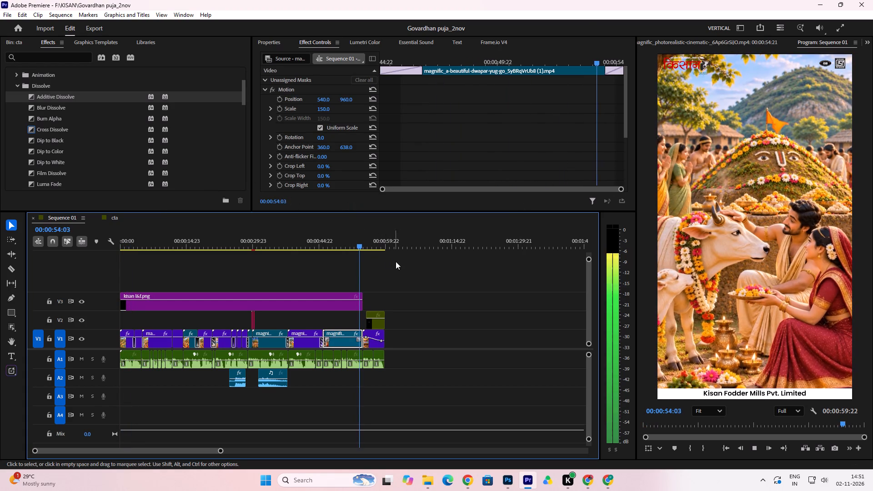
key("space")
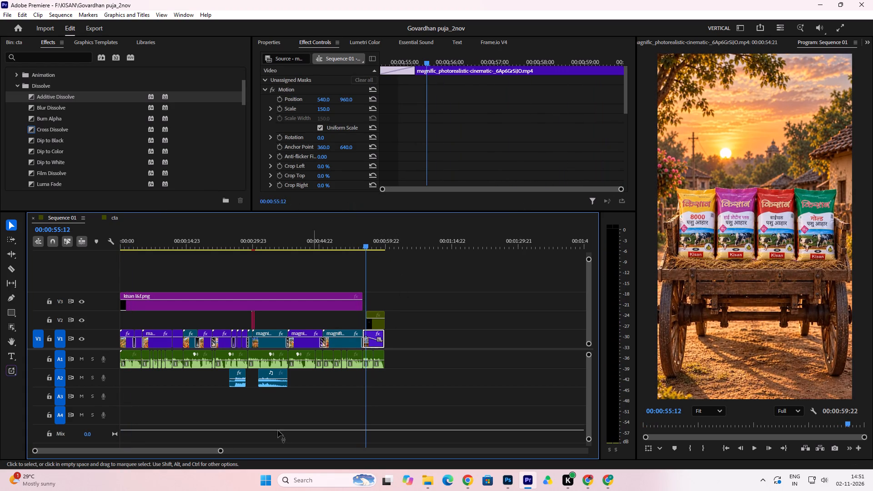
left_click_drag(221, 449, 76, 482)
left_click_drag(315, 241, 306, 245)
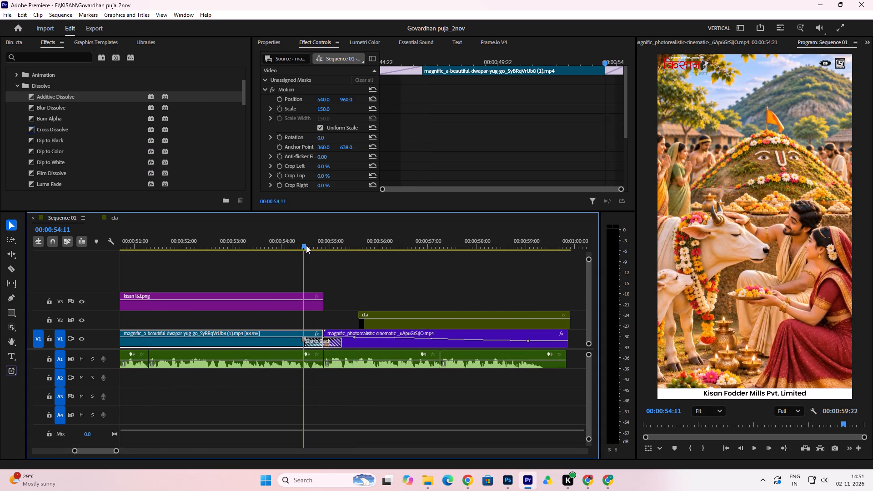
left_click_drag(306, 245, 326, 246)
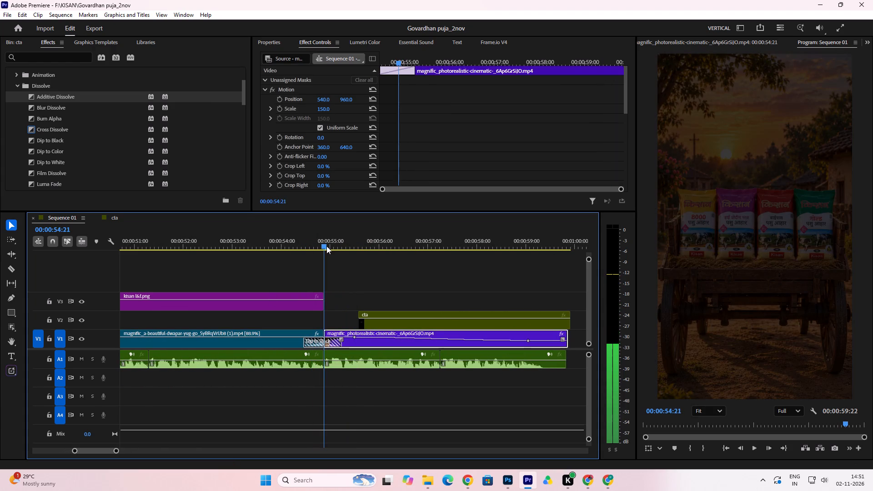
left_click_drag(326, 246, 318, 245)
key("space")
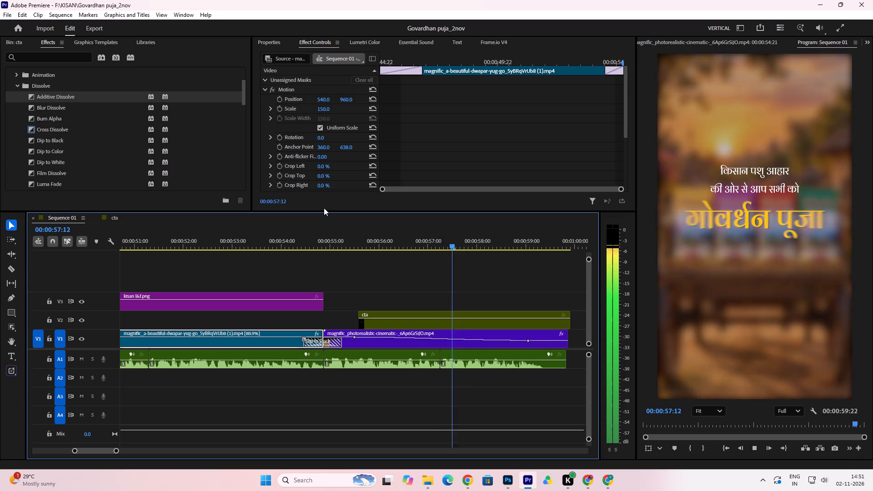
key("space")
left_click_drag(325, 239, 323, 239)
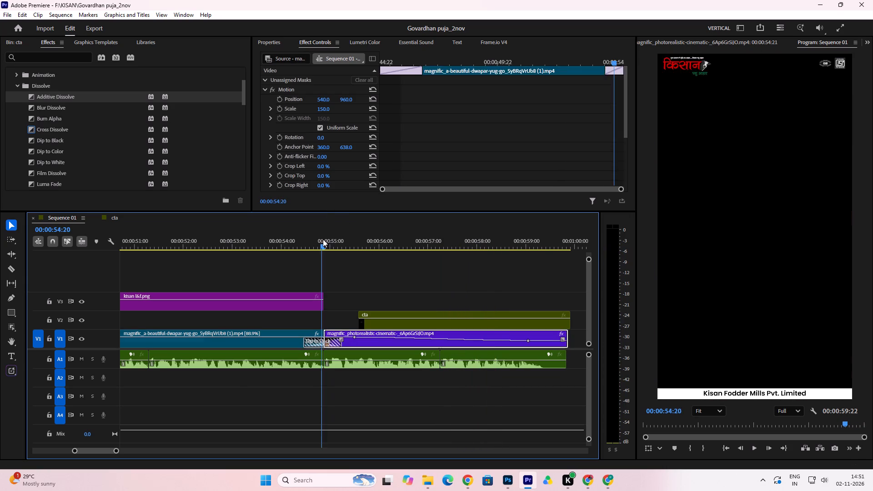
left_click_drag(323, 239, 325, 243)
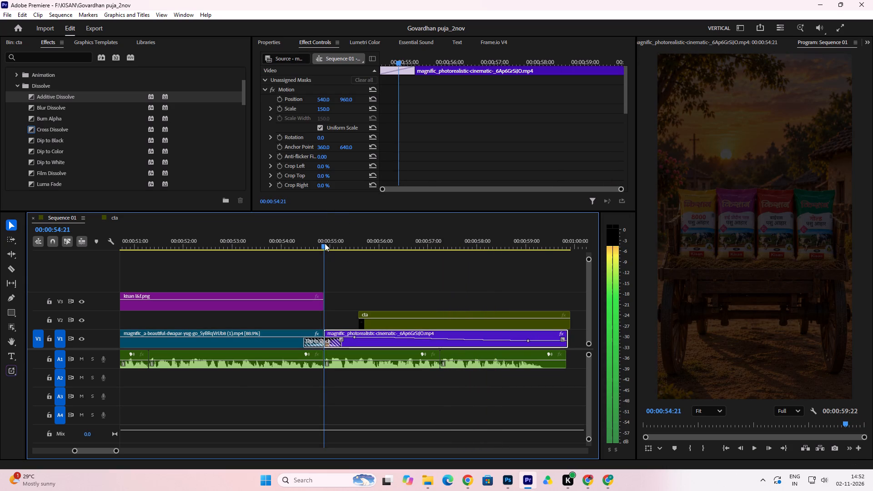
left_click_drag(325, 243, 326, 244)
left_click_drag(326, 244, 325, 244)
left_click_drag(325, 244, 324, 245)
Add the Untitgvjgvled-1 logo image from the KISAN L&F folder to track V3 directly after kisan l&f.png.
left_click(425, 480)
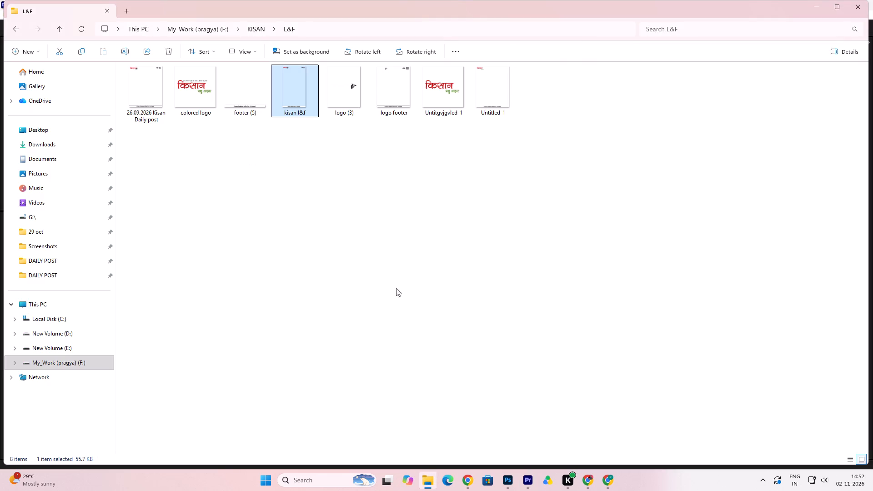
left_click(531, 481)
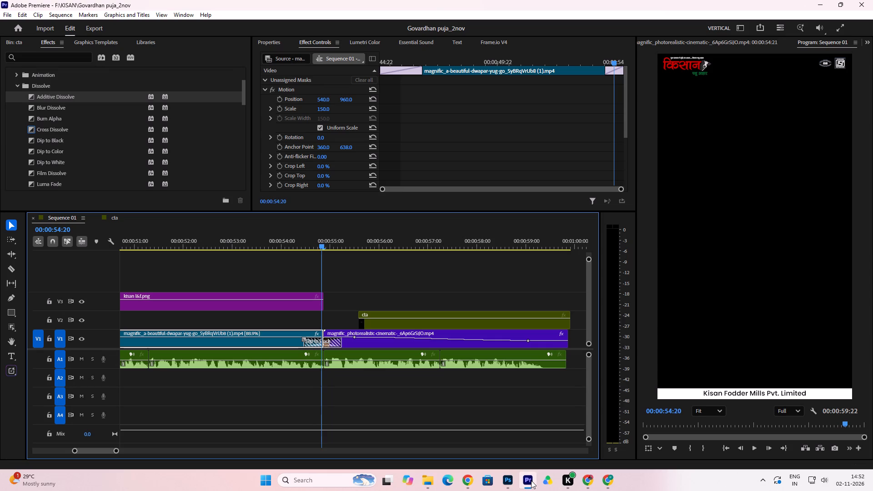
left_click(432, 480)
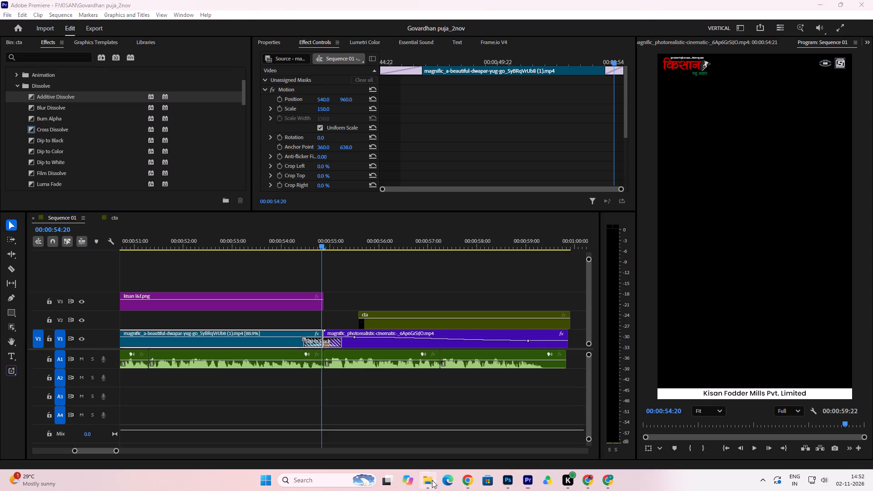
left_click_drag(442, 86, 393, 323)
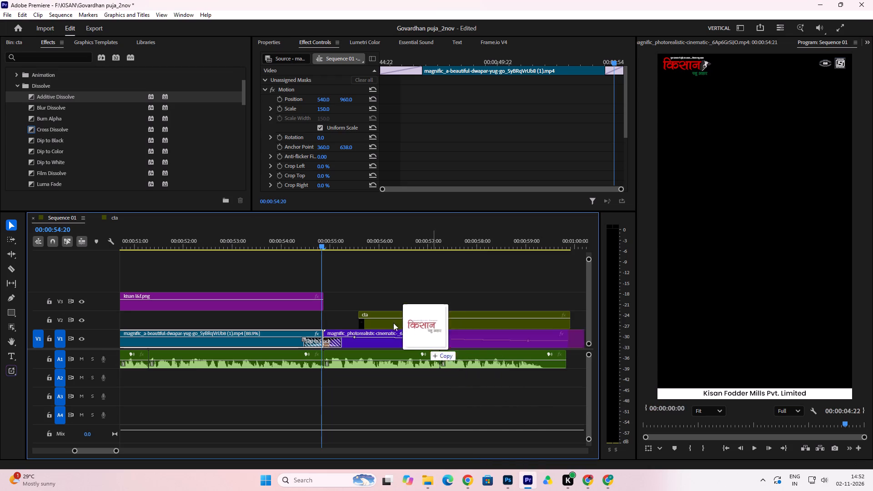
left_click_drag(393, 323, 320, 301)
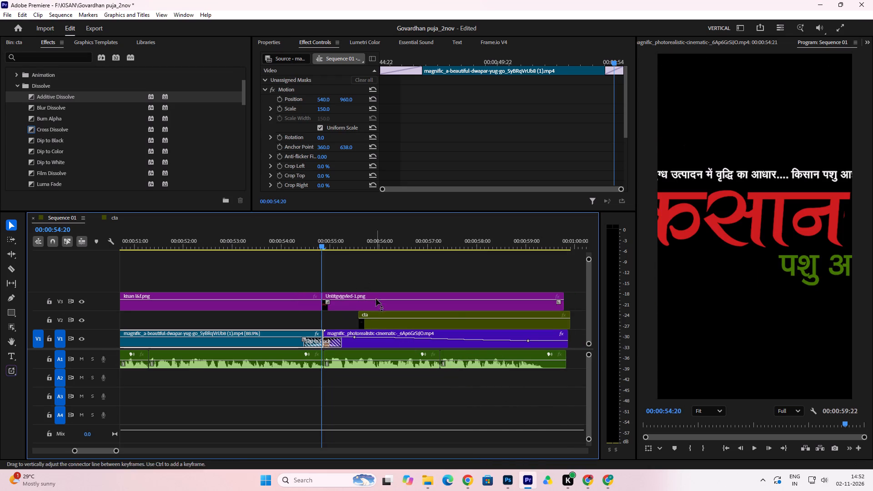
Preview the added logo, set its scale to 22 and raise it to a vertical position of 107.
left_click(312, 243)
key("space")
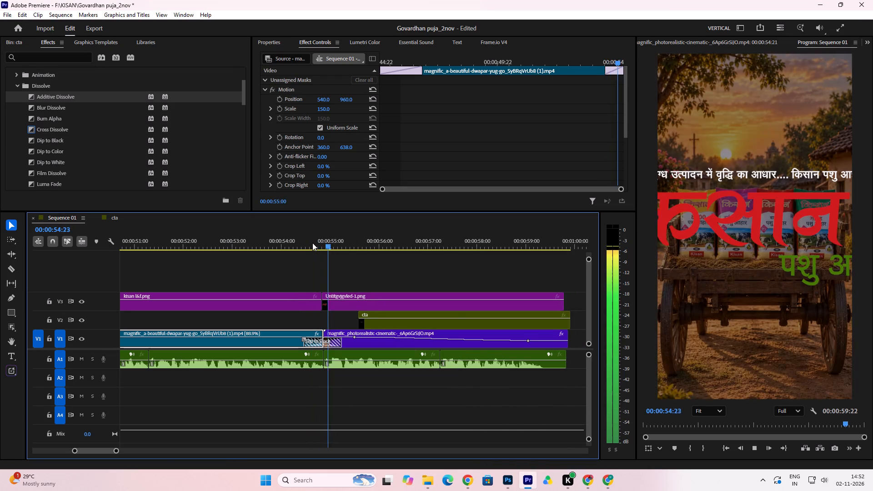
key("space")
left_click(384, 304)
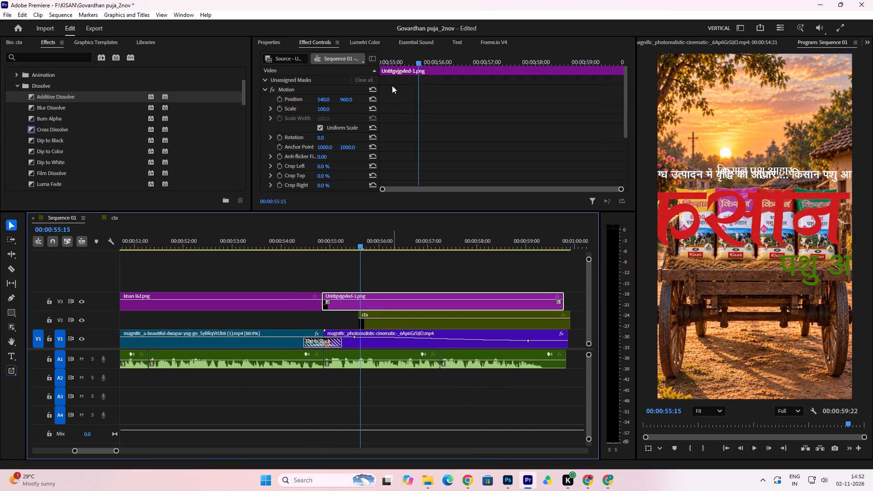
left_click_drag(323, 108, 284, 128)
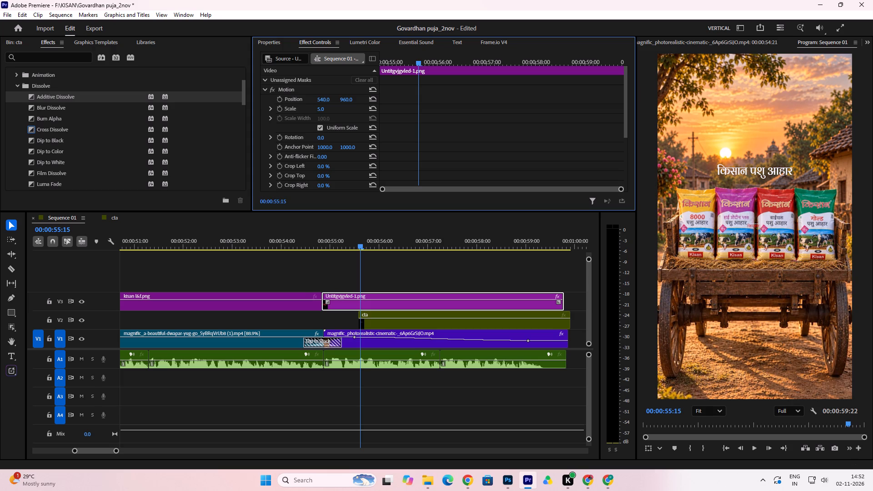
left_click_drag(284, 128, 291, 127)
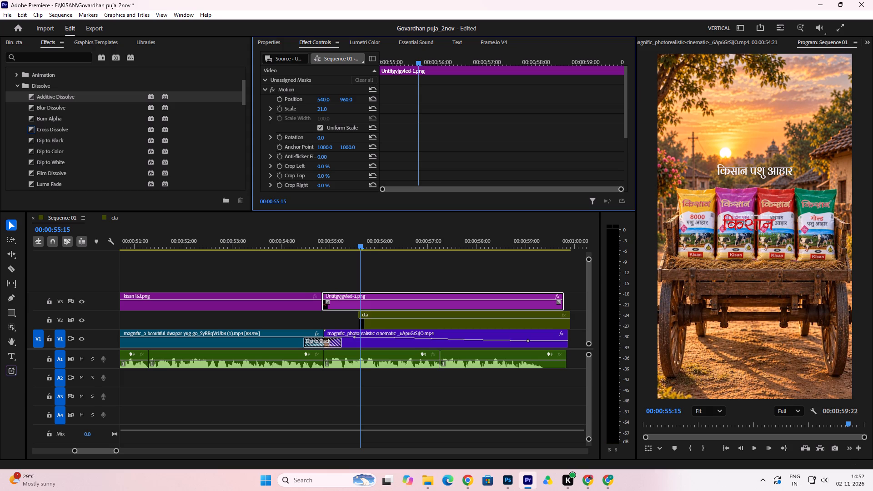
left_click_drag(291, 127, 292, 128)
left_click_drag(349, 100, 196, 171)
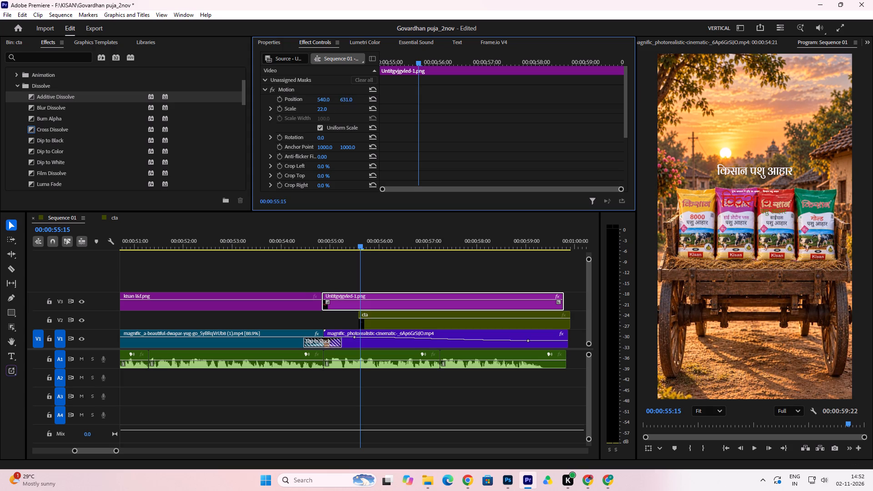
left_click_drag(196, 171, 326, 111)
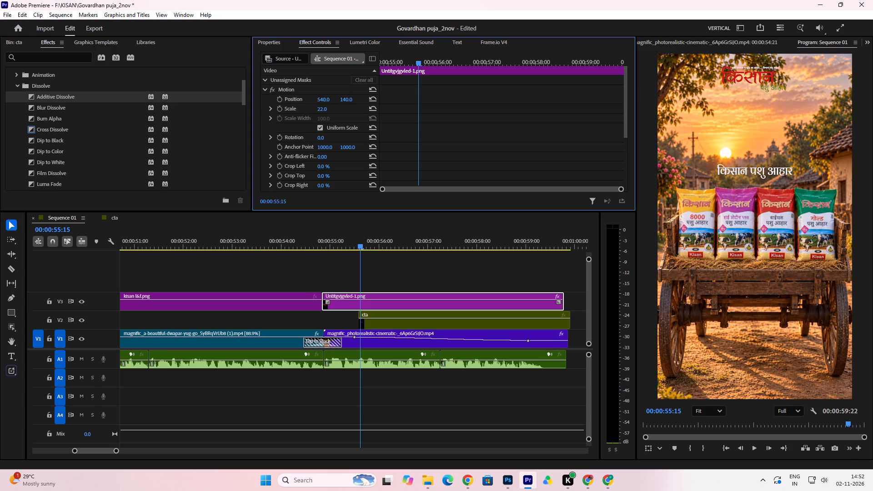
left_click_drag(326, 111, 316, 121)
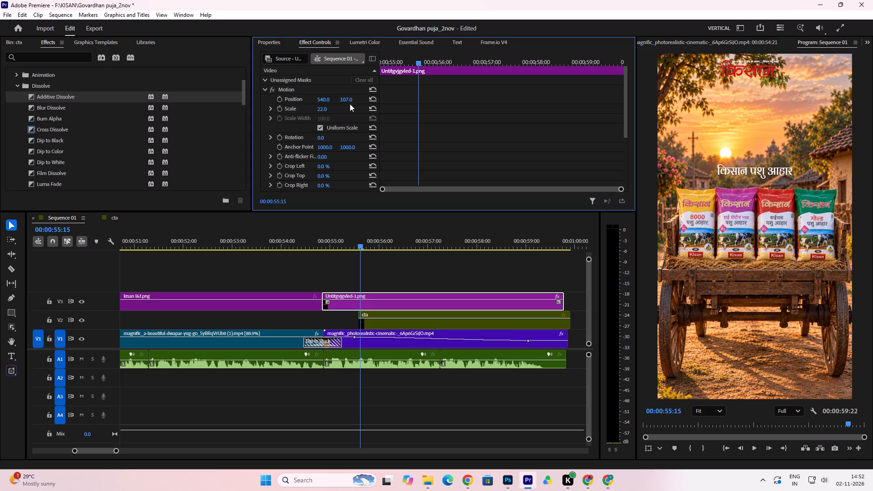
Move the logo clip up to track V4 and extend its start to overlap the end of kisan l&f.png.
left_click_drag(344, 306, 336, 294)
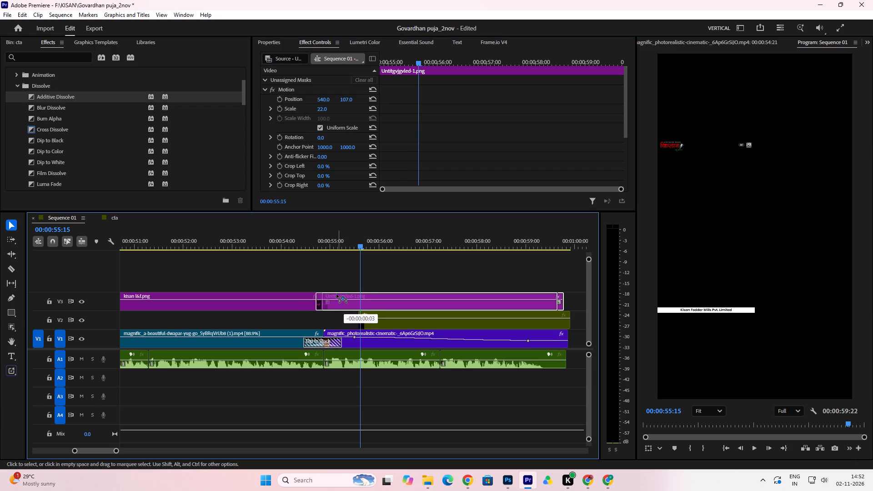
left_click_drag(336, 294, 339, 286)
left_click_drag(321, 279, 315, 281)
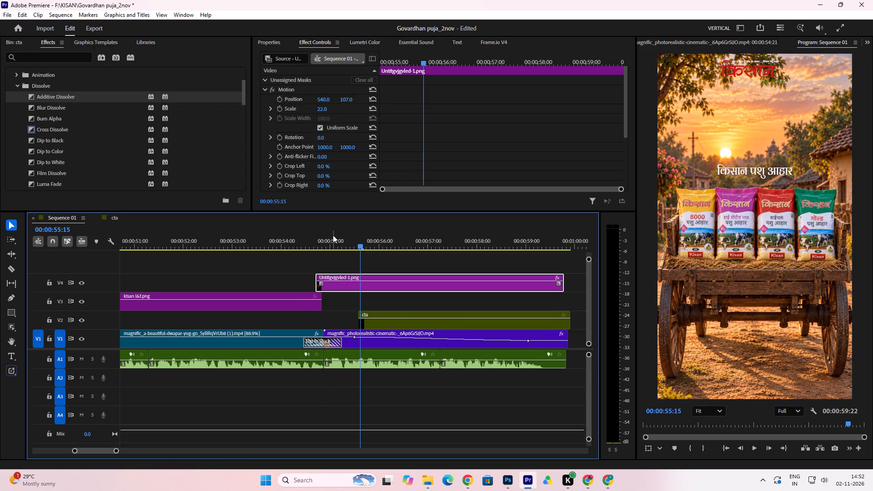
Match the V4 logo to the one in the kisan l&f overlay with scale 15 and position 163, 71.
left_click(316, 244)
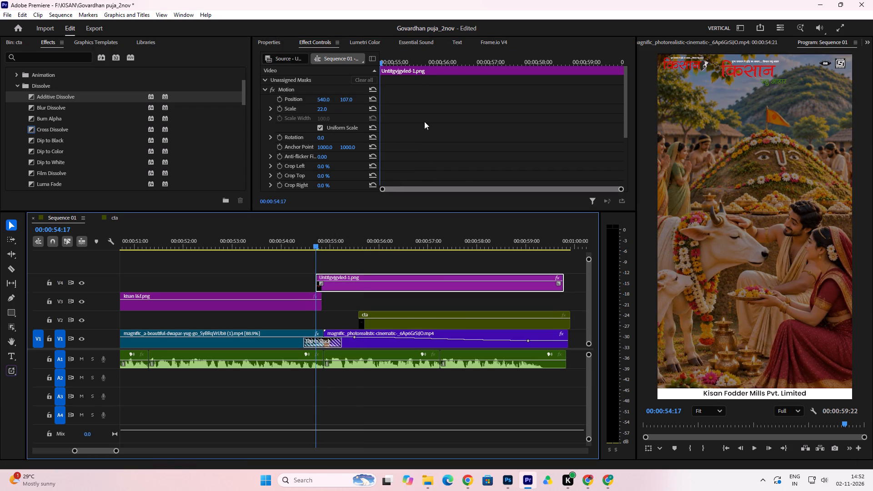
left_click(324, 109)
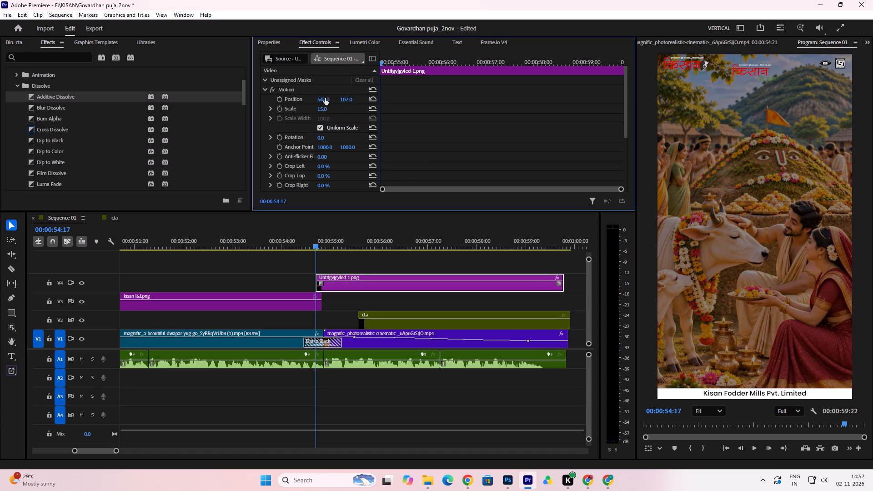
left_click_drag(324, 99, 177, 107)
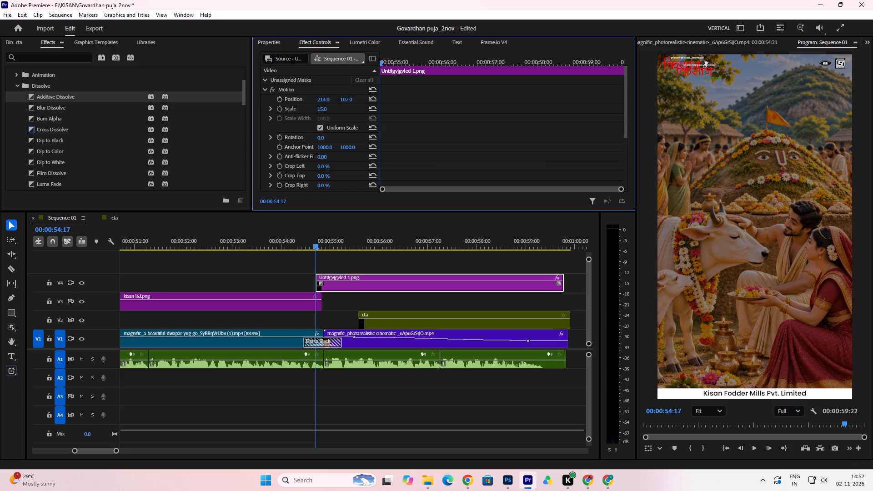
left_click_drag(177, 107, 156, 118)
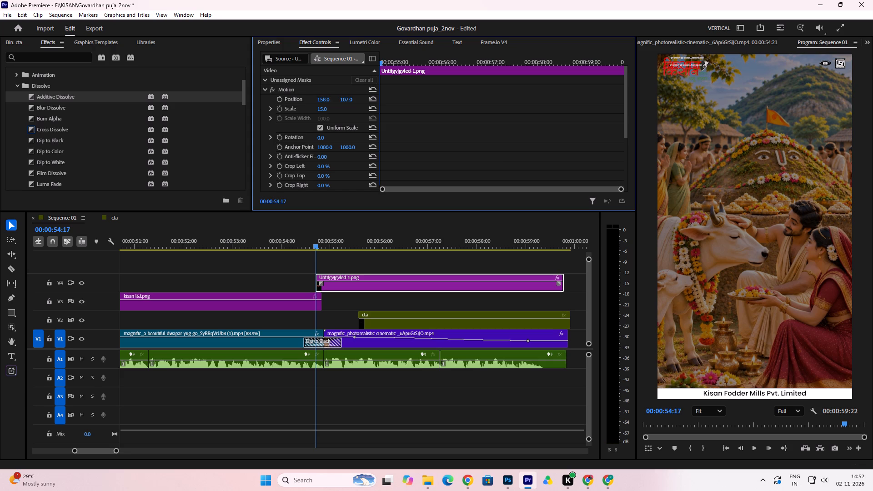
left_click_drag(156, 118, 159, 117)
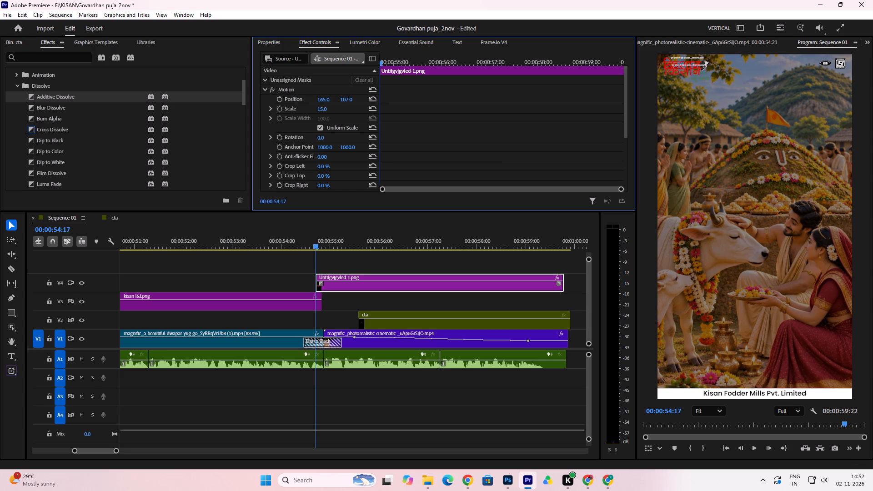
left_click_drag(159, 117, 159, 118)
left_click_drag(349, 100, 347, 101)
left_click_drag(347, 101, 333, 105)
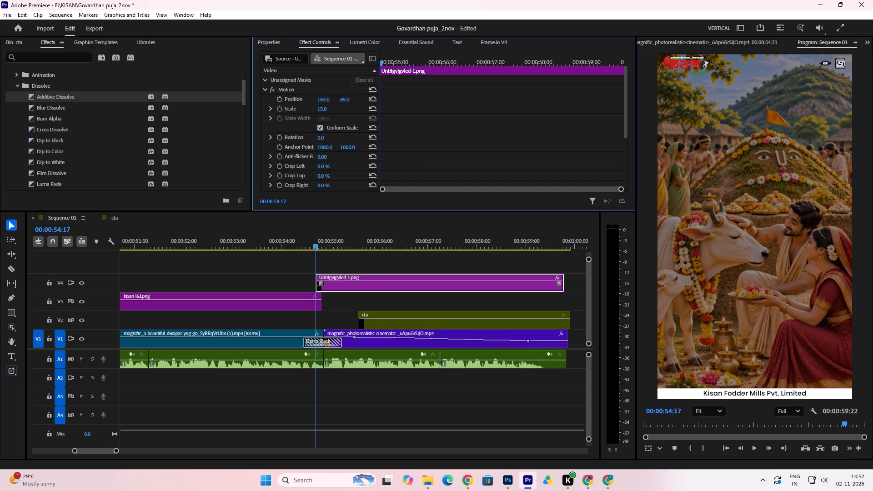
left_click_drag(333, 105, 334, 105)
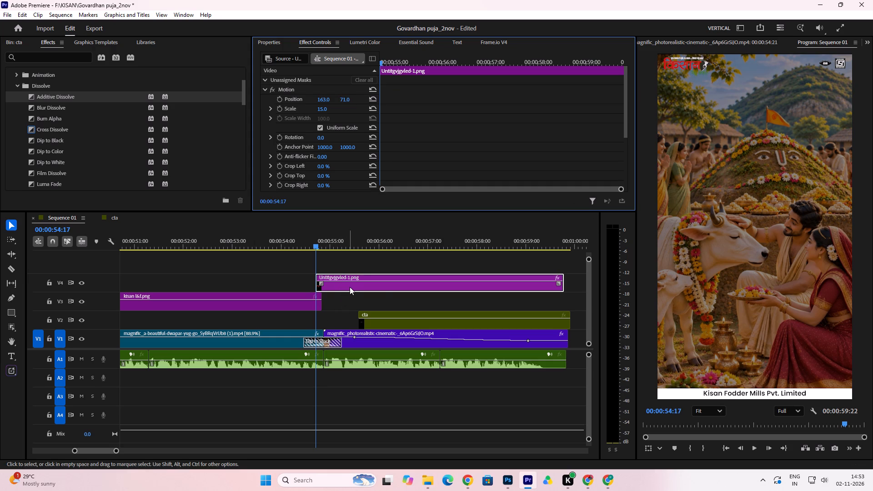
Trim the logo clip's start, return it to V3 directly after kisan l&f.png, and preview the transition.
left_click(317, 276)
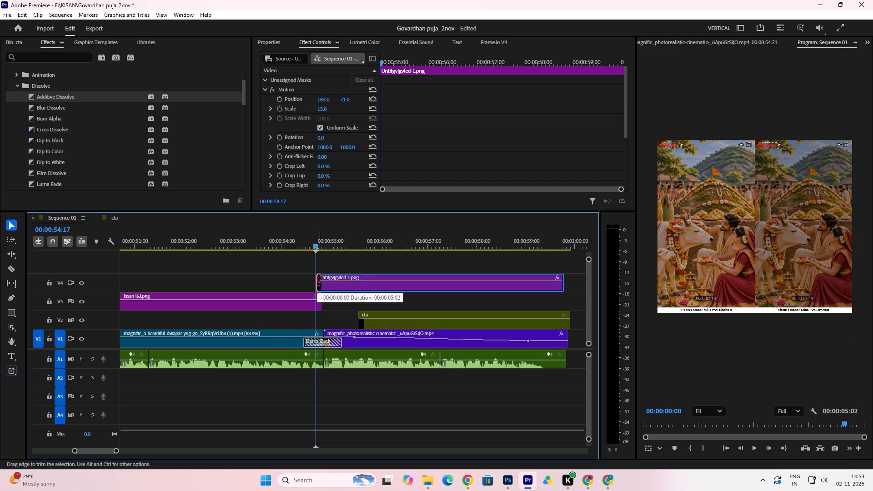
left_click_drag(355, 287, 353, 298)
key("space")
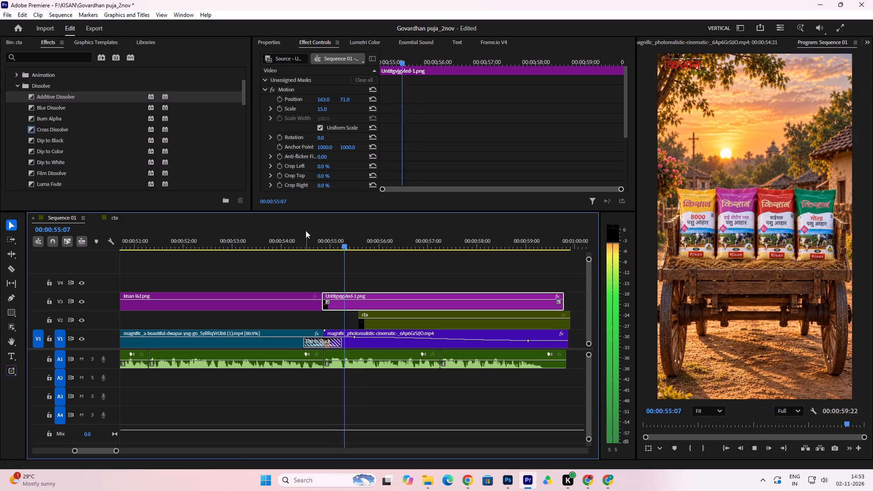
key("space")
left_click(325, 242)
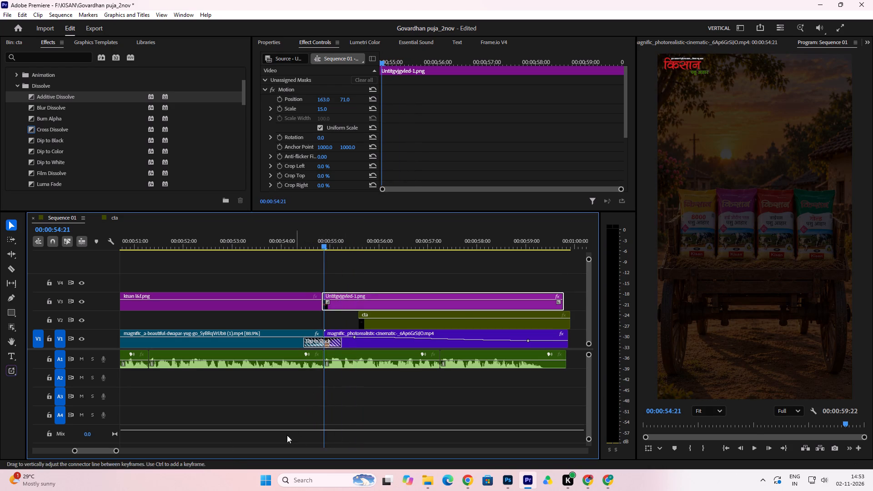
Move the logo clip up to track V4 and try to extend its start over the end of kisan l&f.png.
left_click_drag(116, 449, 29, 482)
left_click_drag(367, 306, 363, 301)
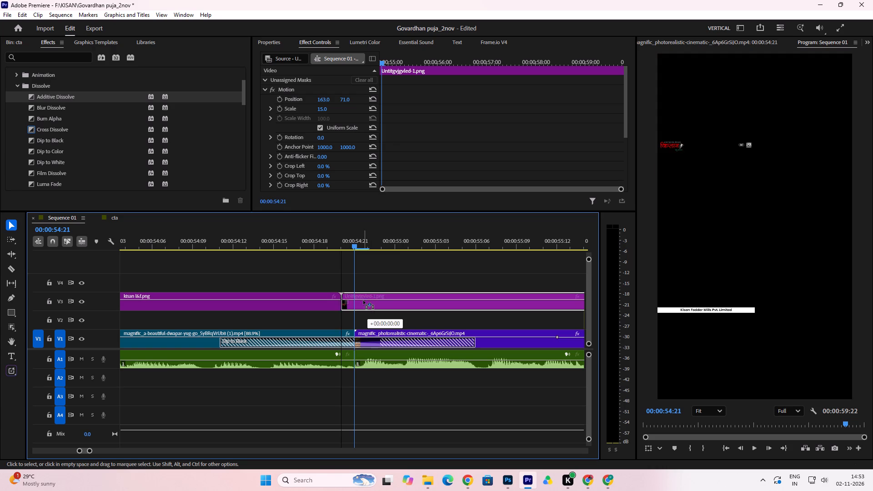
left_click_drag(363, 301, 363, 290)
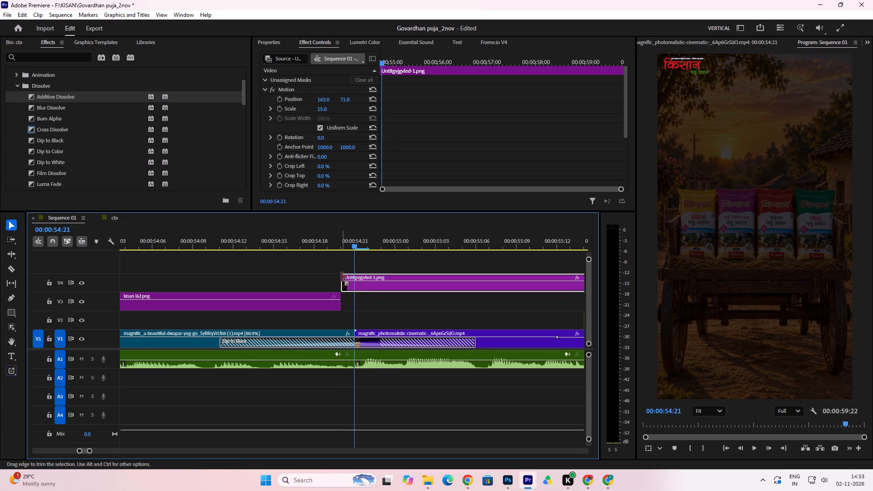
left_click_drag(341, 277, 337, 282)
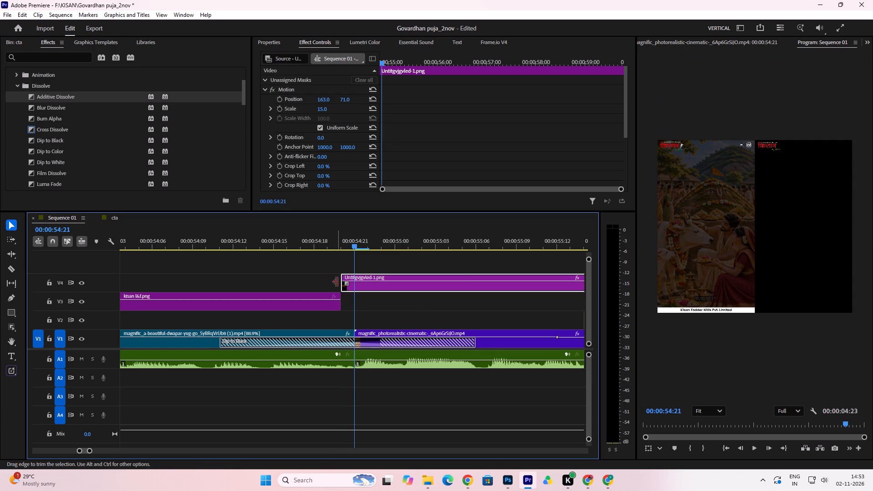
Play and scrub from the end of kisan l&f.png into the cta greeting to check the logo over the product-cart scene.
left_click(330, 236)
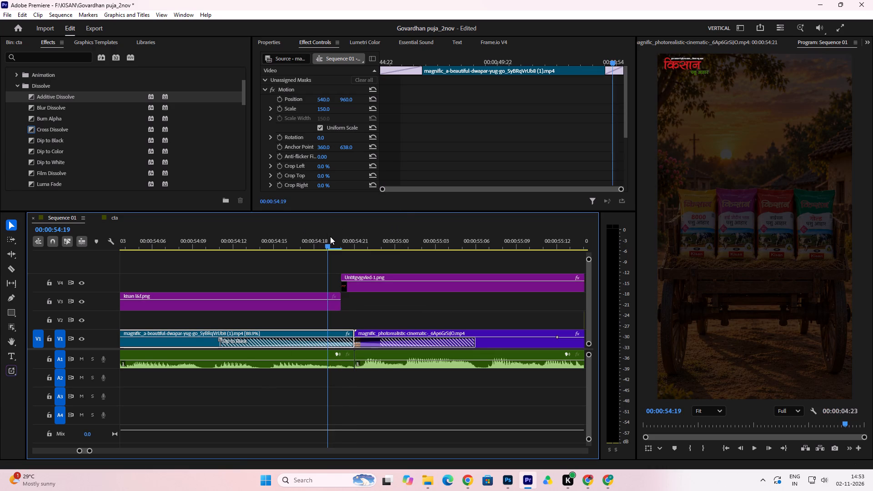
key("space")
key("space")
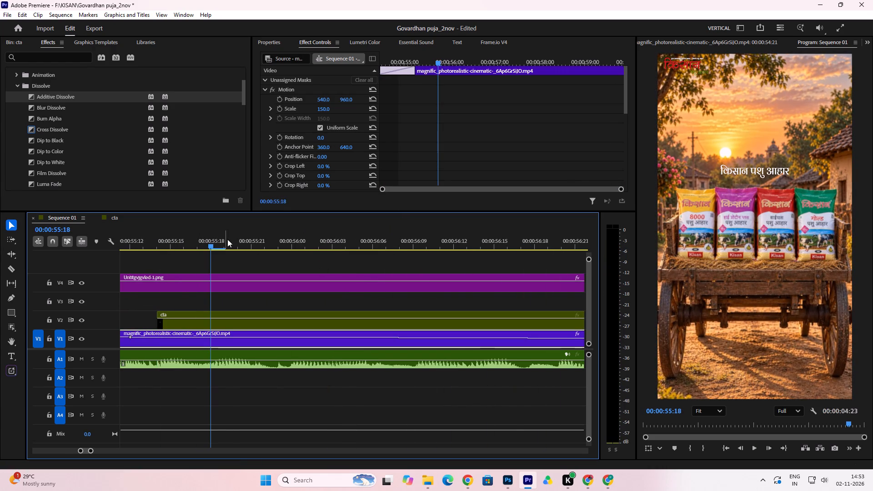
left_click_drag(212, 244, 192, 255)
key("space")
key("space")
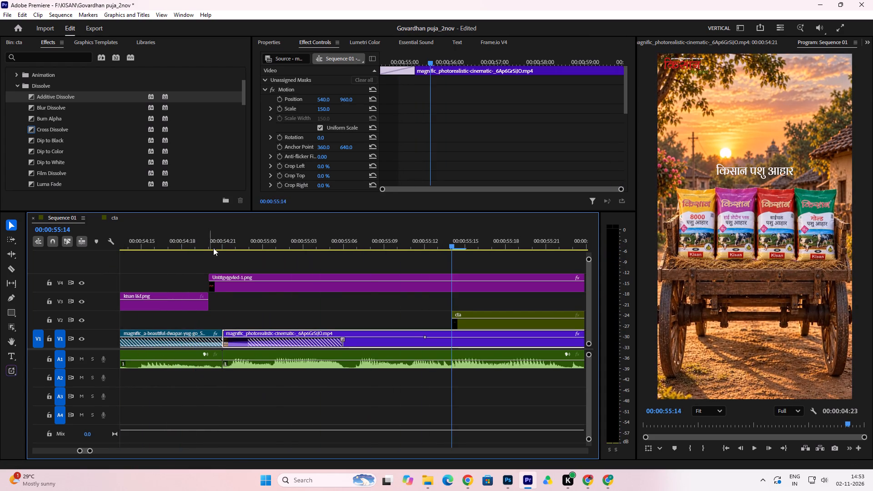
left_click_drag(221, 245, 280, 253)
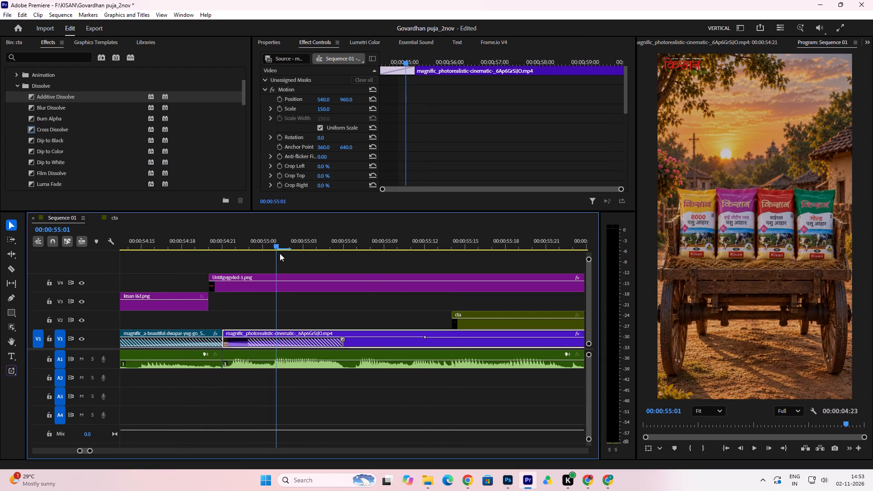
left_click_drag(280, 253, 356, 271)
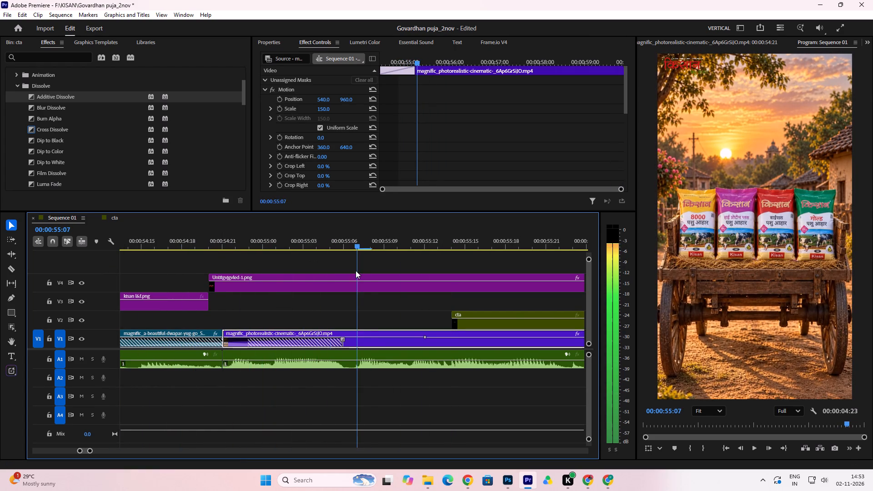
left_click_drag(356, 271, 464, 306)
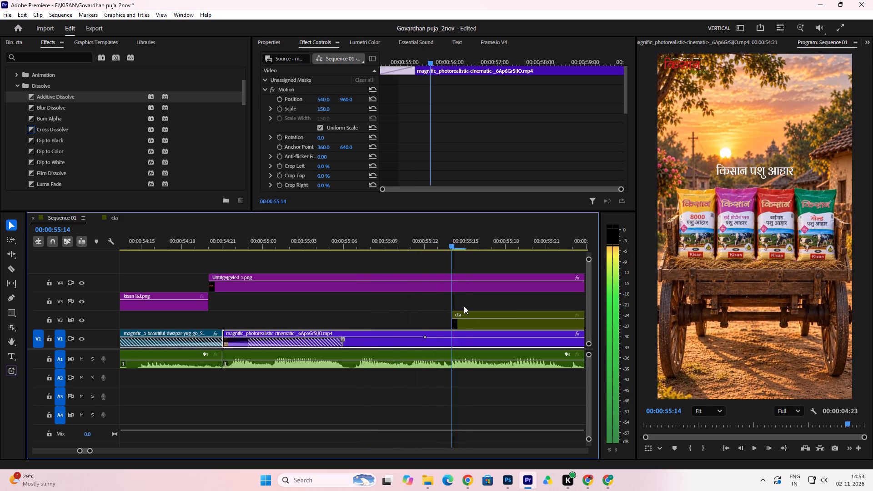
left_click_drag(464, 306, 472, 306)
key("space")
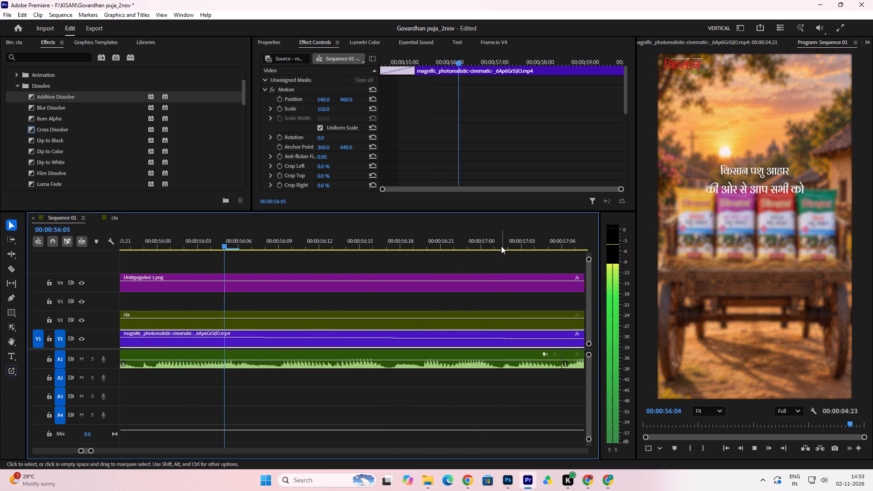
key("space")
left_click(299, 242)
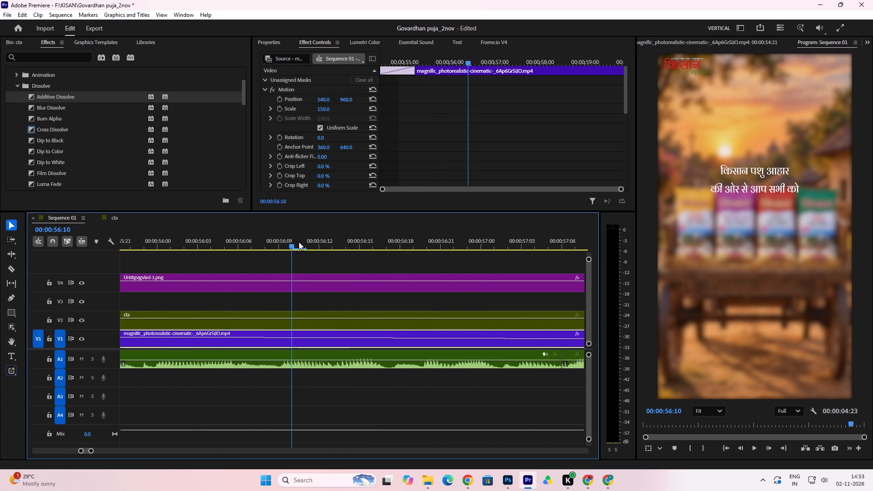
left_click_drag(261, 247, 204, 250)
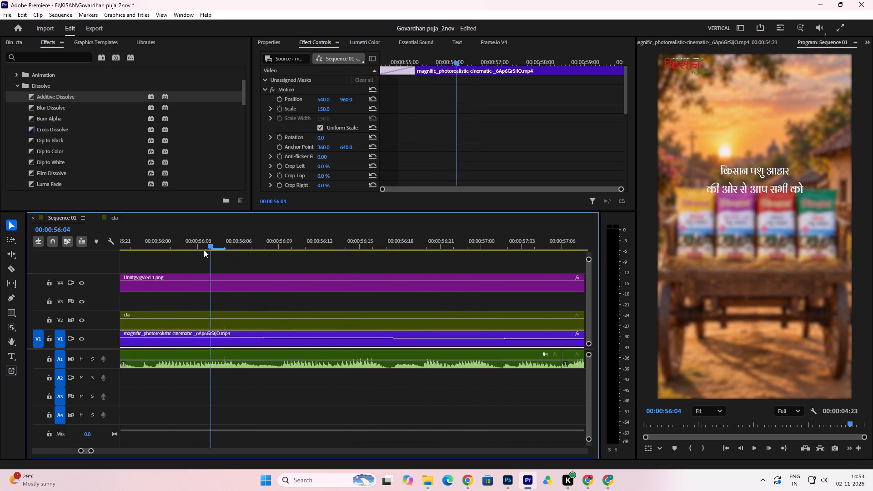
left_click_drag(204, 250, 187, 253)
left_click_drag(198, 245, 132, 265)
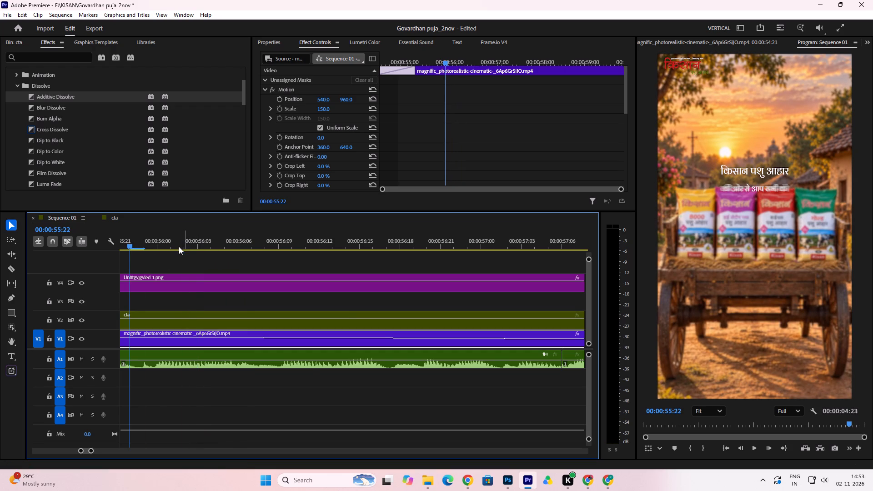
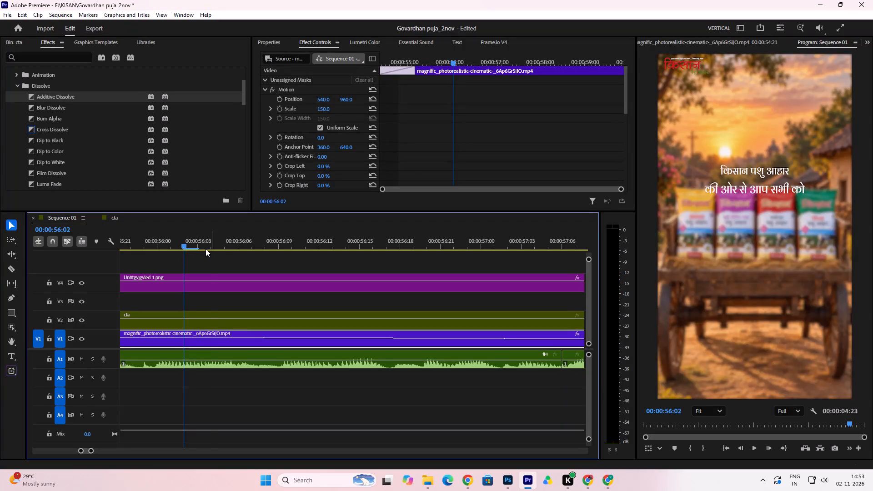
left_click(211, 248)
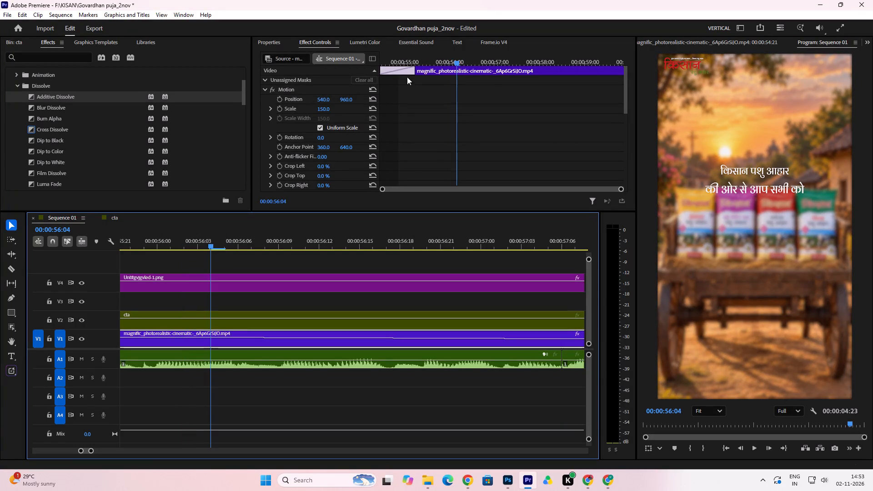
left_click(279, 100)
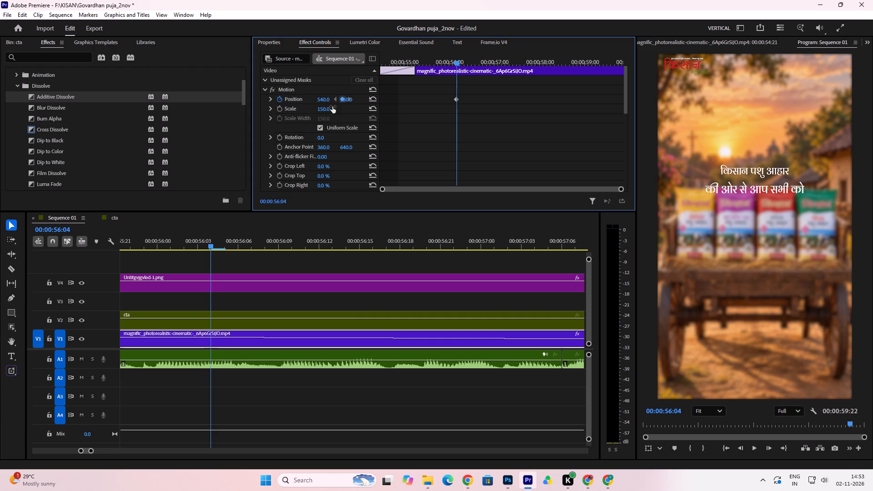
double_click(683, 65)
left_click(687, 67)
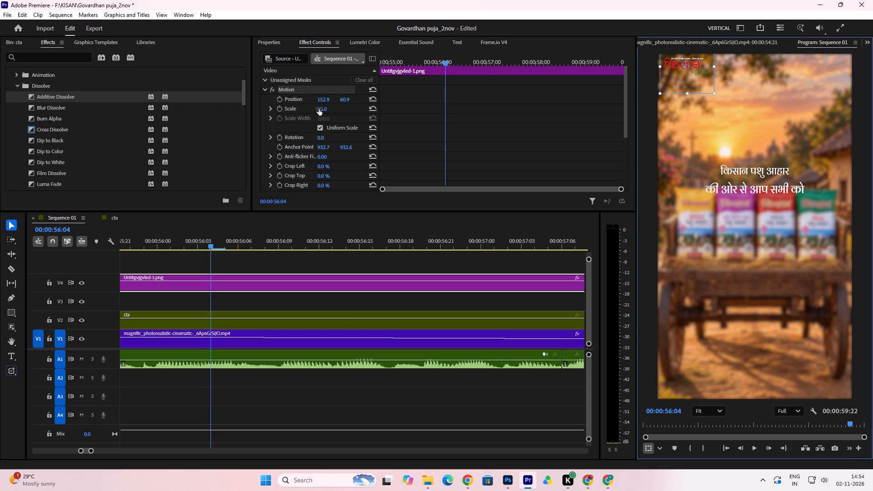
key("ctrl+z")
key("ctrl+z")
Preview the logo over the opening of the cta greeting and save the project.
left_click_drag(185, 245, 98, 261)
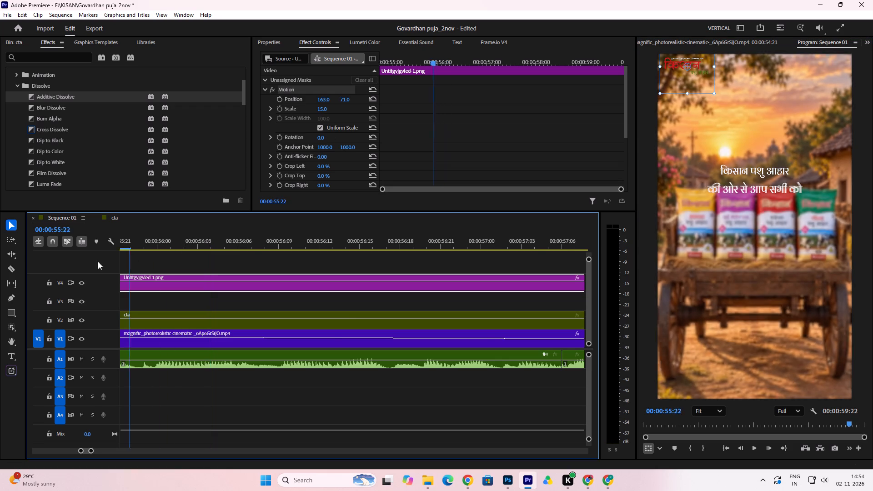
left_click_drag(98, 261, 349, 264)
key("space")
key("space")
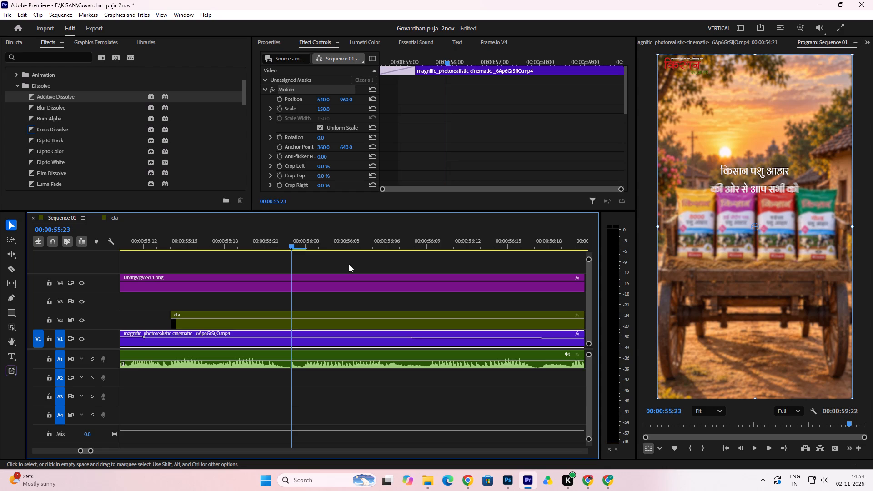
key("ctrl+s")
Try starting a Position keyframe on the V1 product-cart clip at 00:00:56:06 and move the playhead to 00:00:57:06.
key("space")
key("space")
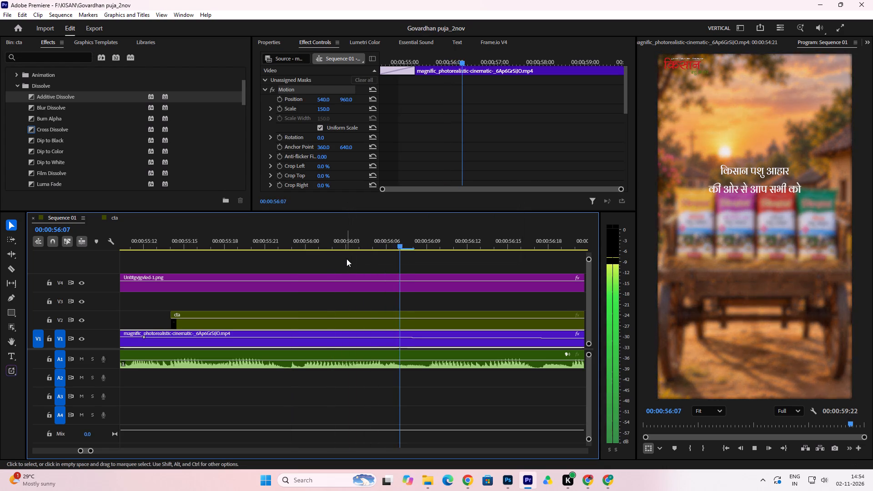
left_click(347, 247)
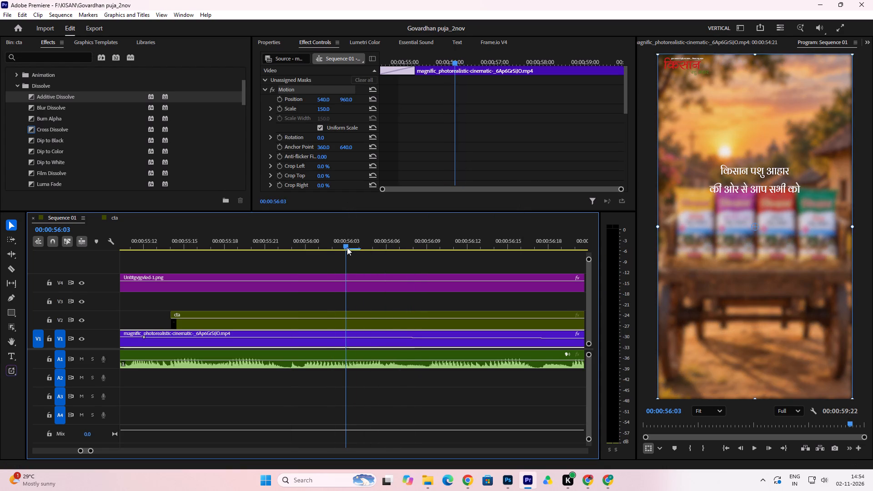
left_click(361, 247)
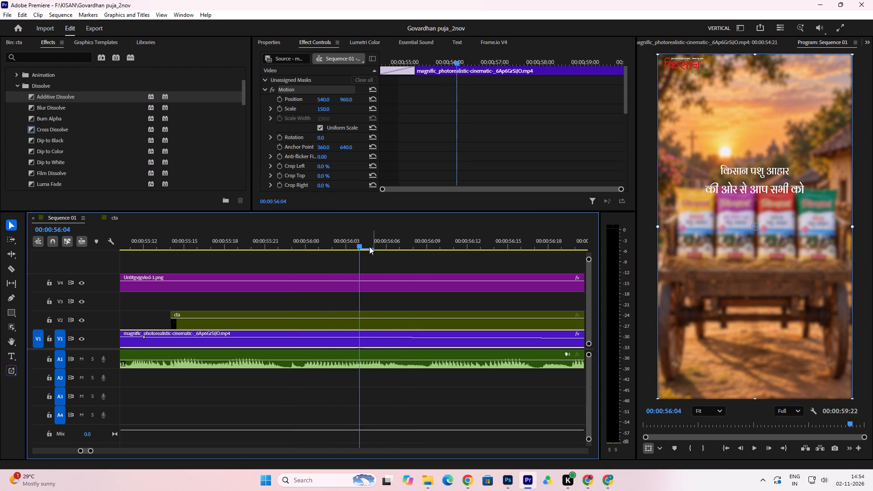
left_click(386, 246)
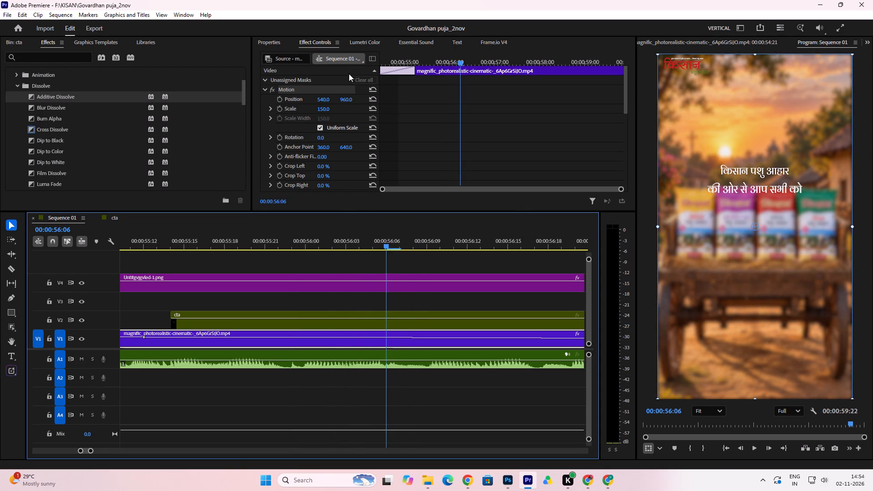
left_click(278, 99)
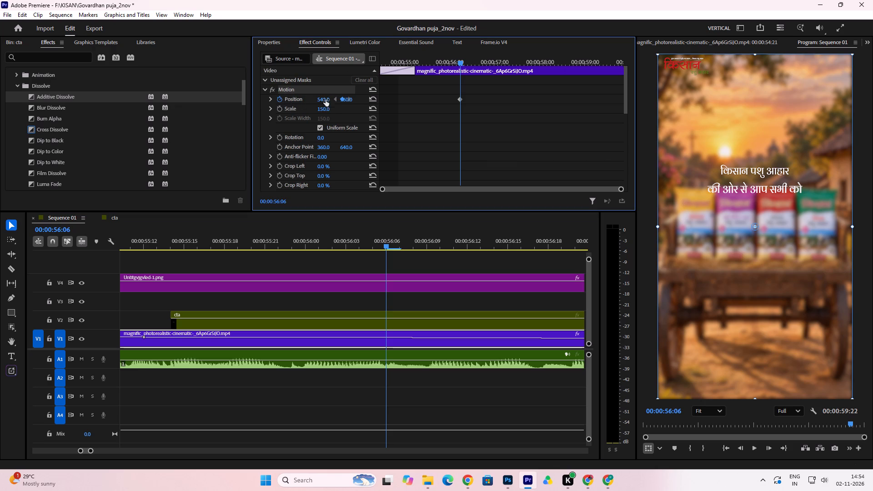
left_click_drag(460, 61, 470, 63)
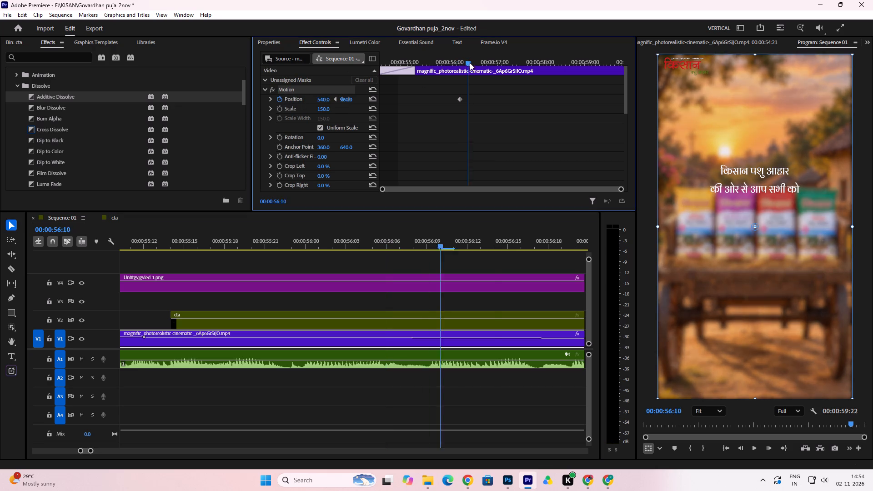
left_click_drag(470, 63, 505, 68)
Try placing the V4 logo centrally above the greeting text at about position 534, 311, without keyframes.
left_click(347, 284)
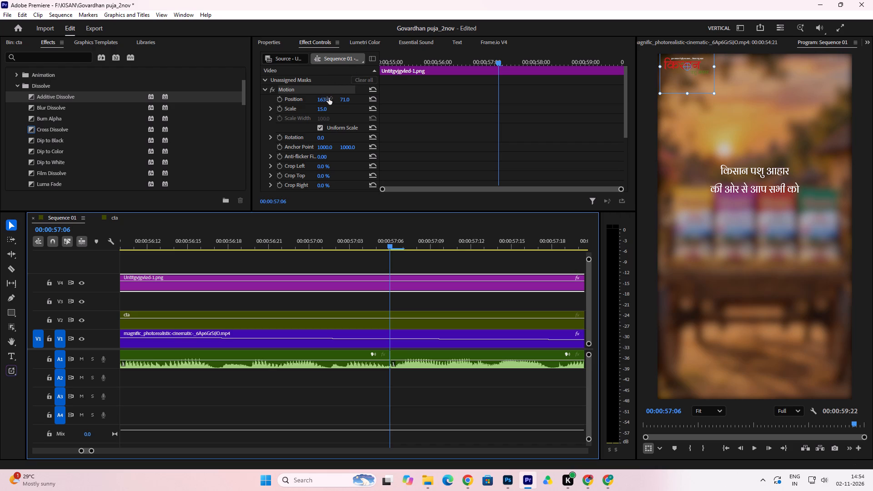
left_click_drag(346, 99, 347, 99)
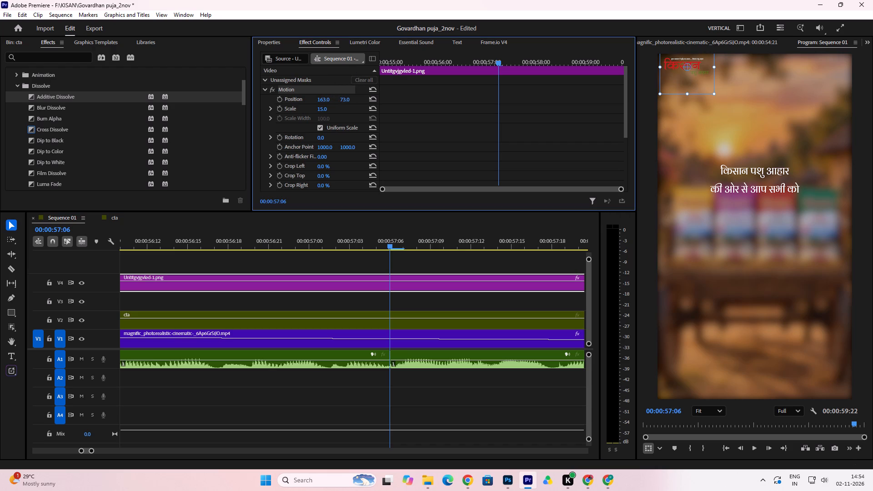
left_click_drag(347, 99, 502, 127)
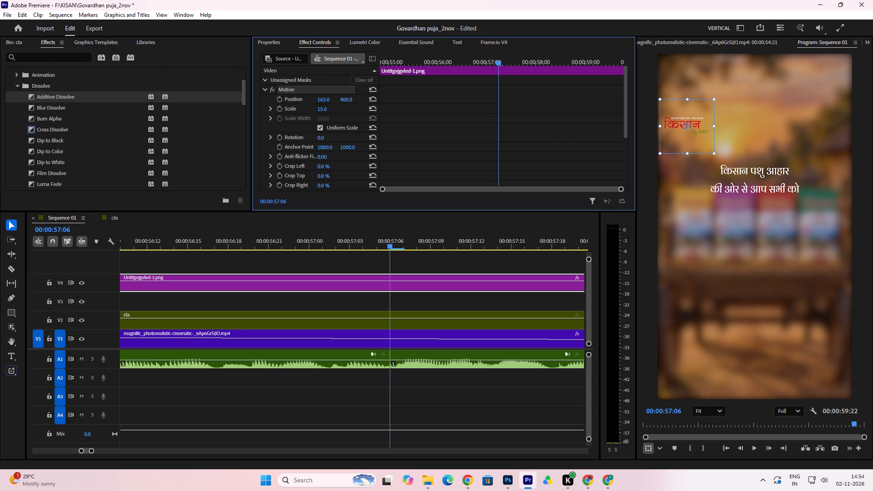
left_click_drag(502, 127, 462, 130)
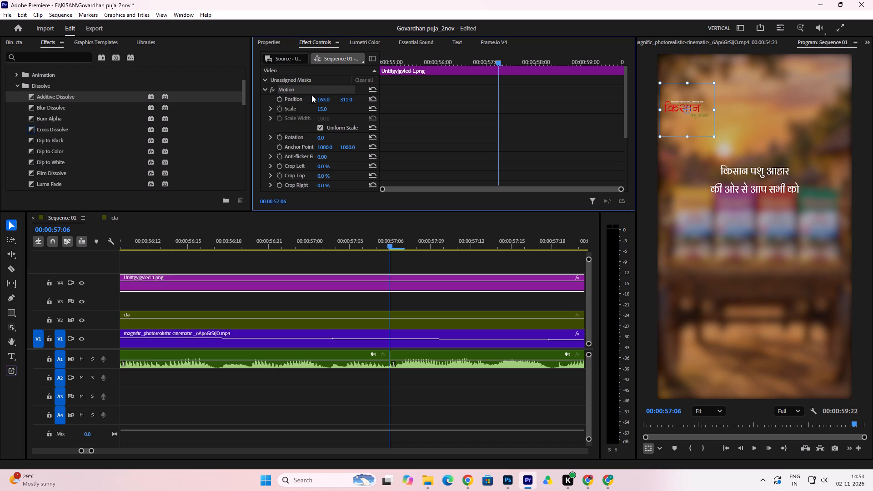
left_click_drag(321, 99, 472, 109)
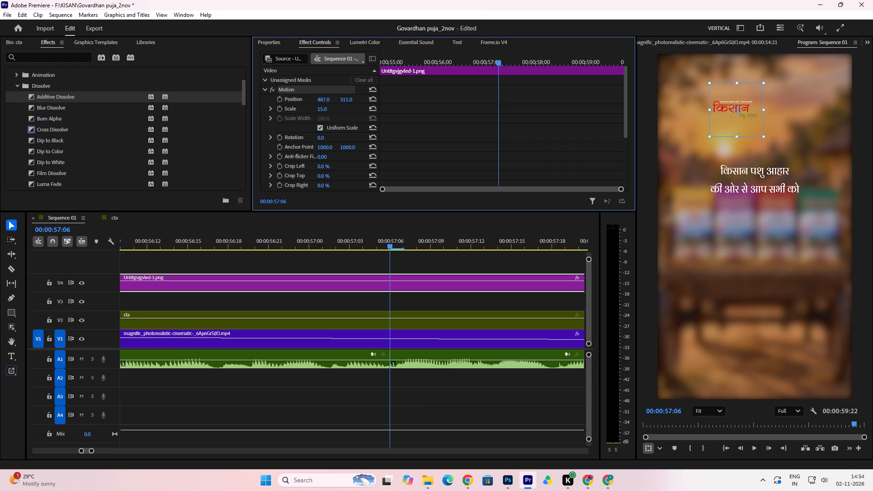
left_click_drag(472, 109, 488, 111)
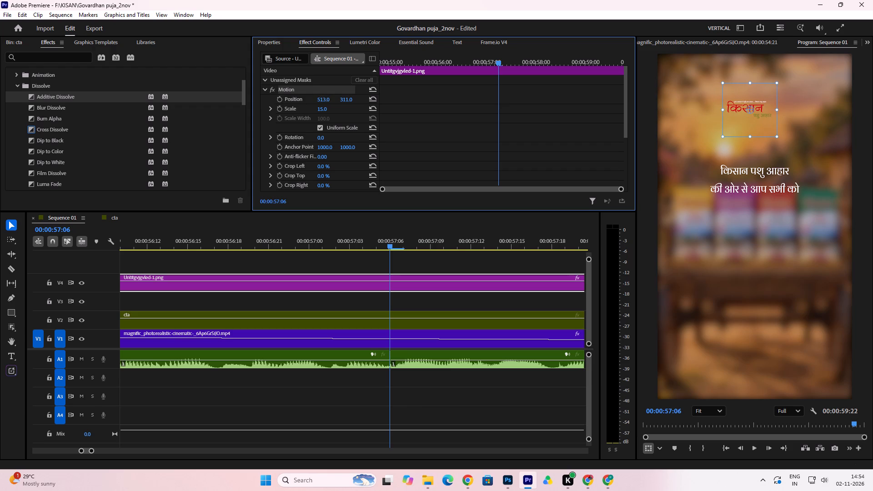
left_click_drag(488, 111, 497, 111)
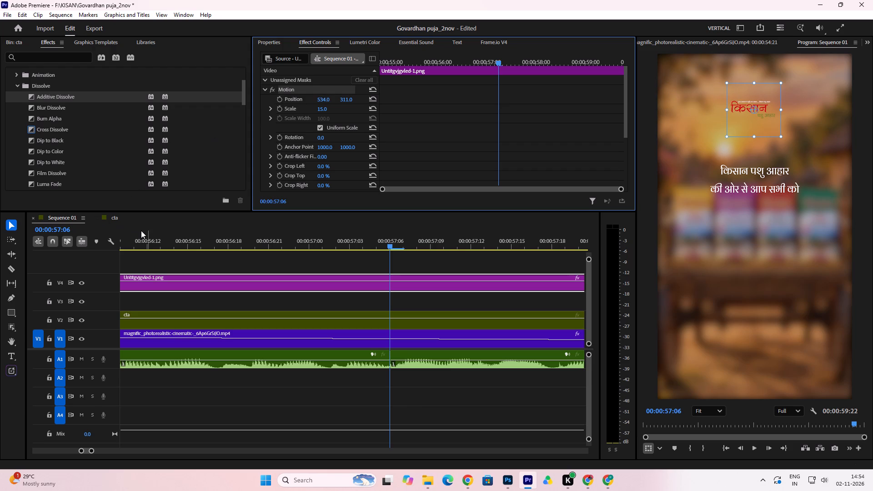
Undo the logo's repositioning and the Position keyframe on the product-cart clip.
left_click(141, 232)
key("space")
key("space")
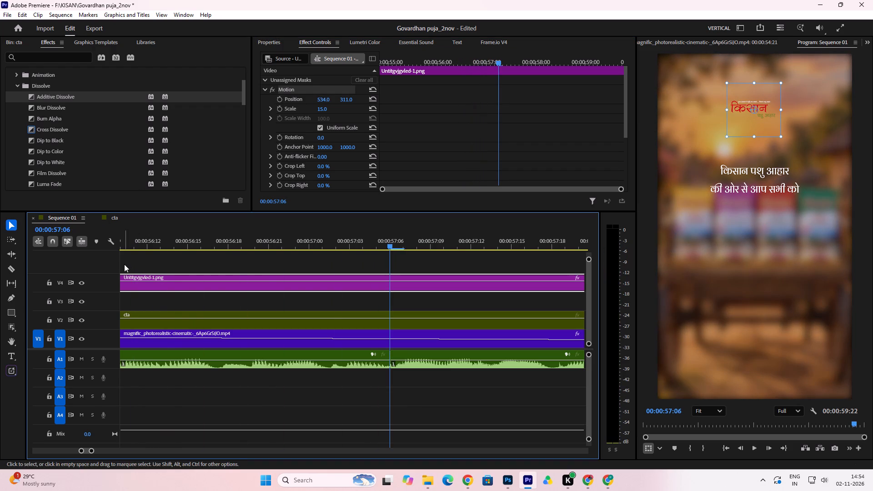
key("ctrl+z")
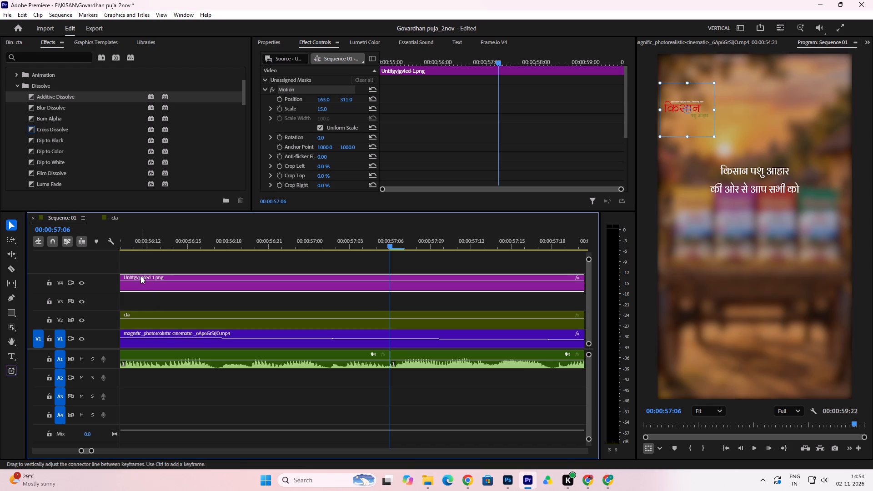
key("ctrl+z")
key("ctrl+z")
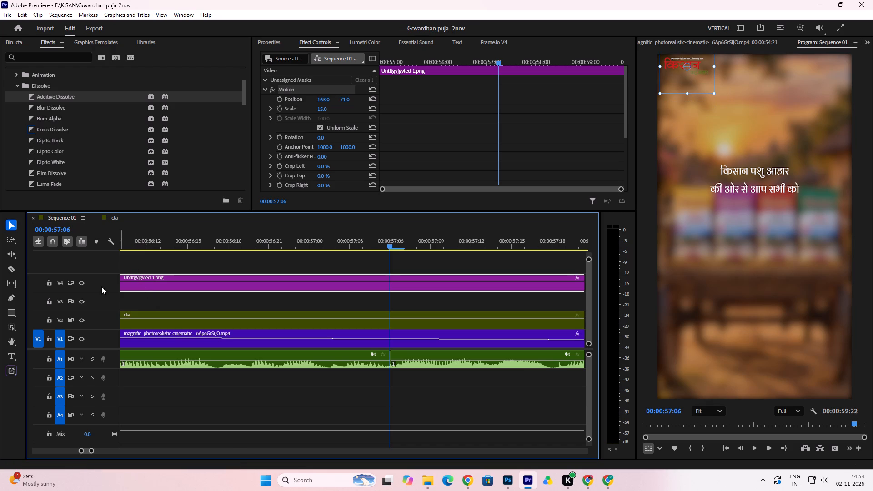
Play and scrub from the end of kisan l&f.png through the cta text reveal to judge when the logo should move.
left_click_drag(153, 244, 377, 271)
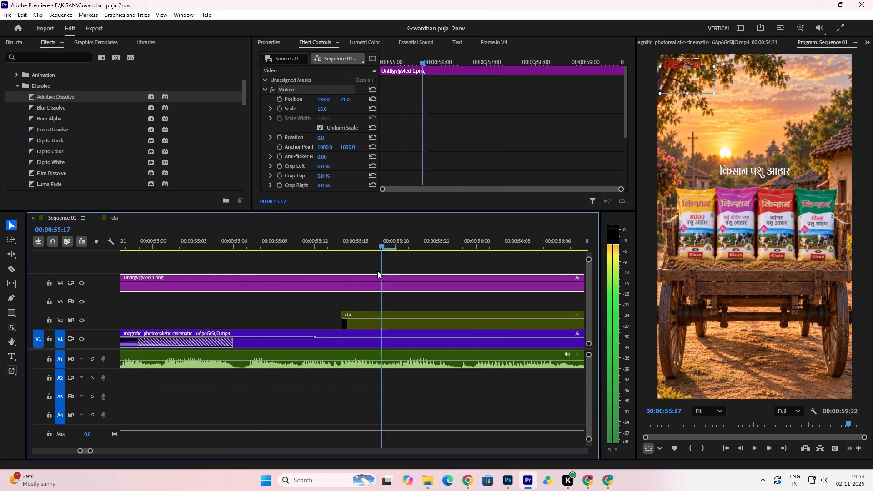
left_click_drag(377, 271, 377, 278)
key("space")
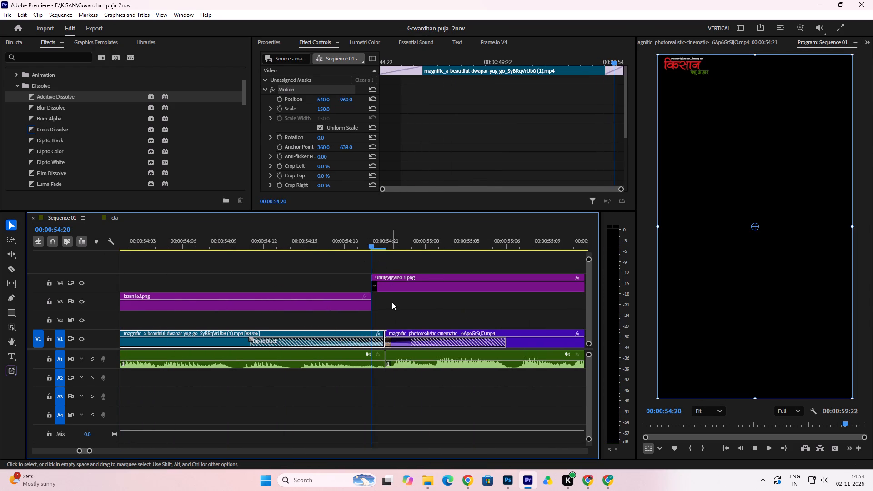
left_click(484, 283)
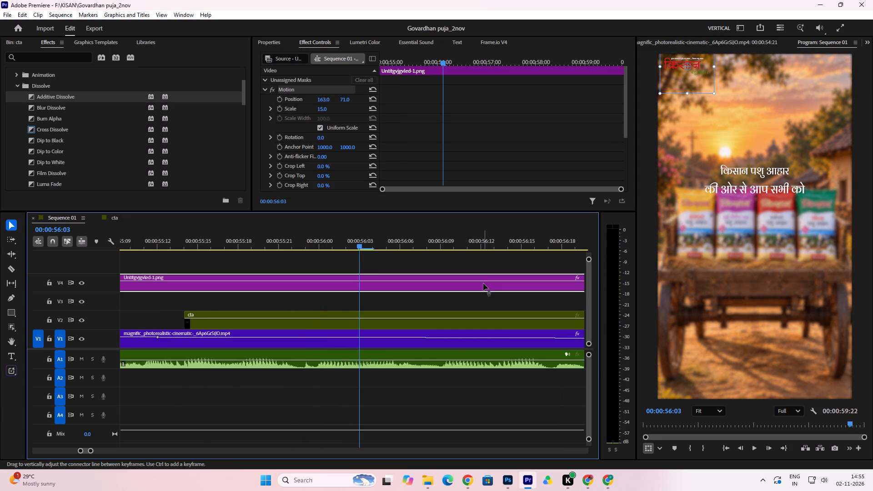
left_click_drag(197, 247, 186, 250)
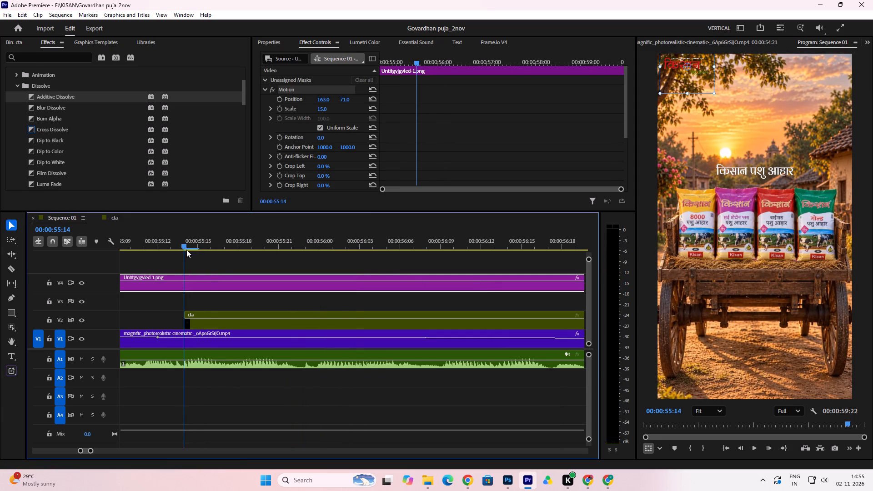
left_click_drag(186, 250, 280, 262)
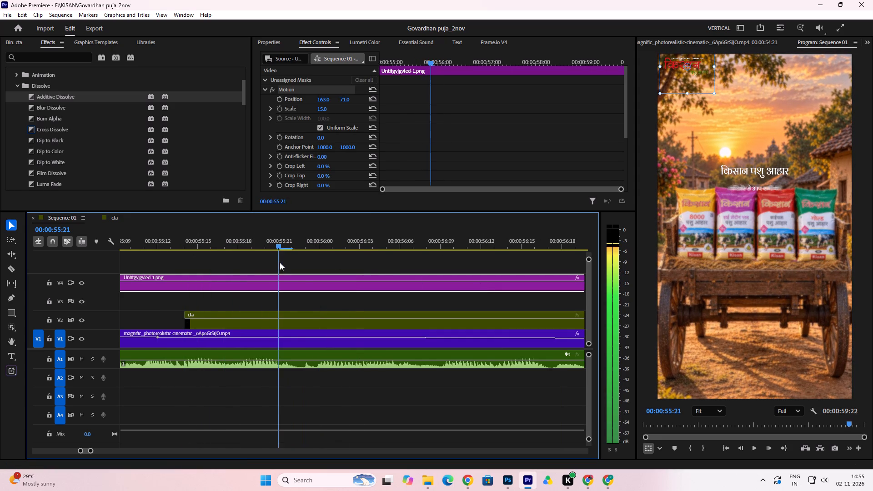
left_click_drag(280, 262, 442, 265)
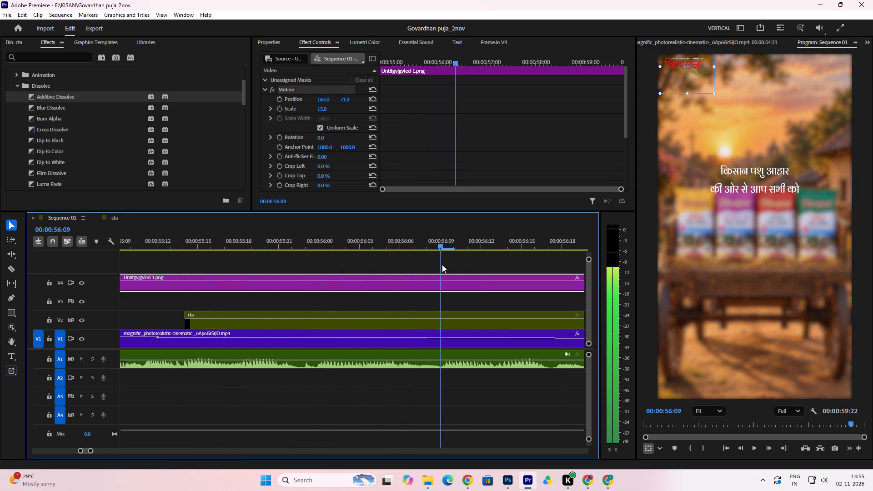
Start Position keyframing on the V4 Kisan logo clip at 00:00:56:10, with the logo still in its corner.
left_click_drag(442, 265, 449, 266)
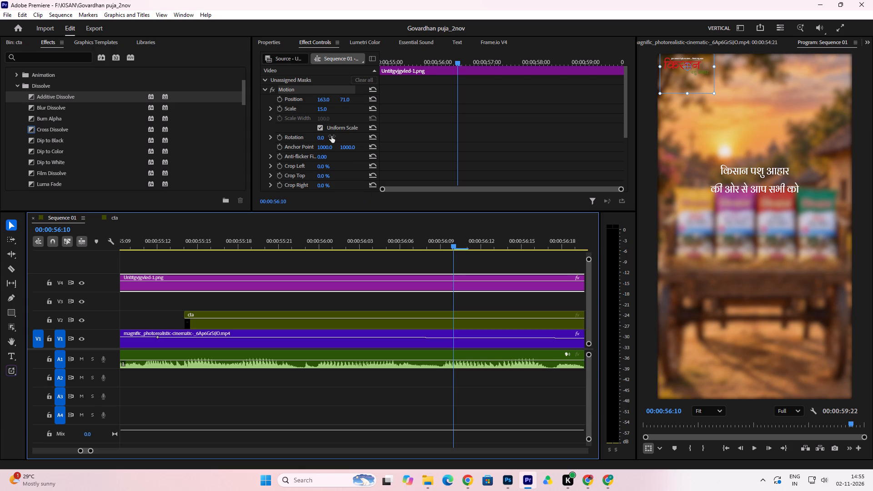
scroll(331, 136, "down", 4)
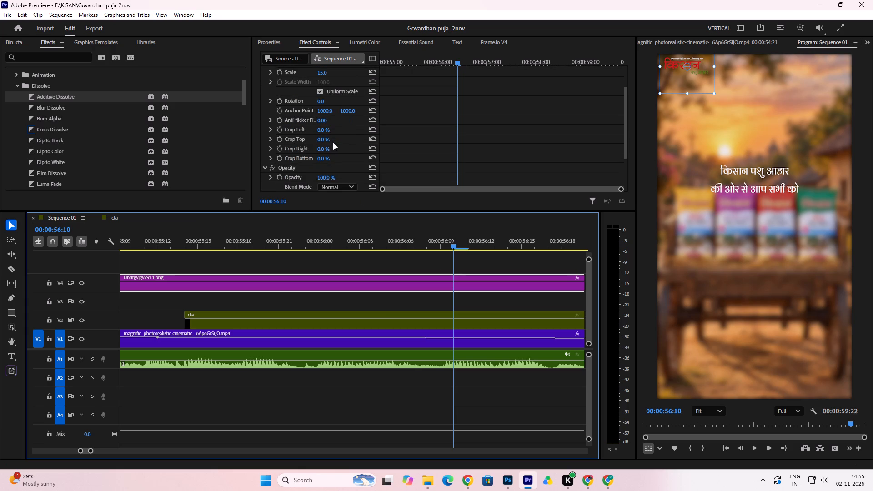
scroll(333, 142, "up", 10)
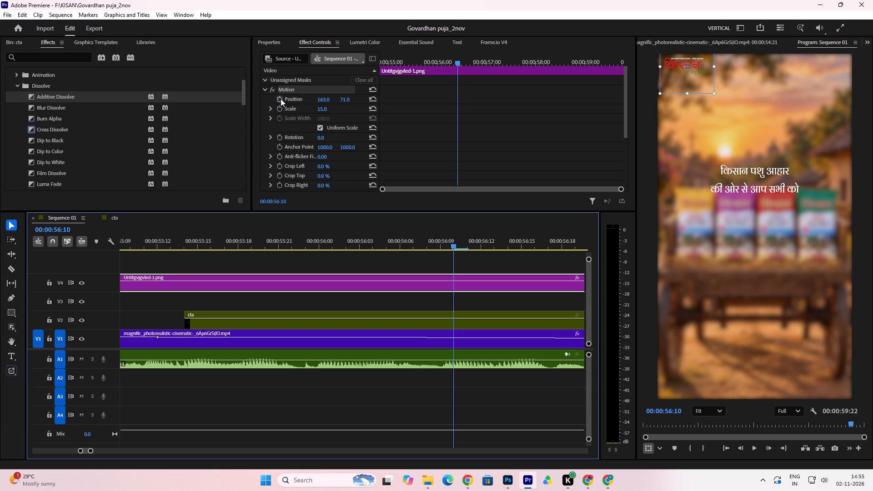
left_click(281, 99)
At 00:00:56:21, set the logo's horizontal Position to 550 and lower it to sit centrally above the greeting text.
left_click_drag(459, 64, 482, 66)
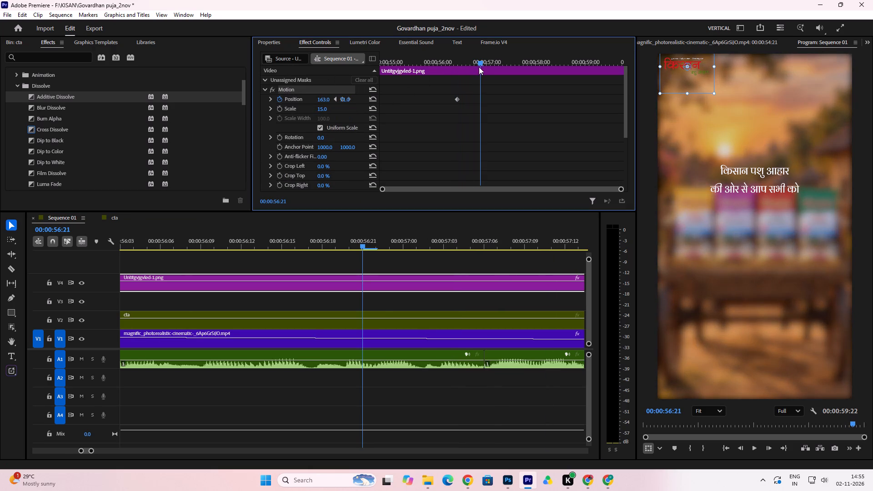
left_click_drag(326, 100, 386, 110)
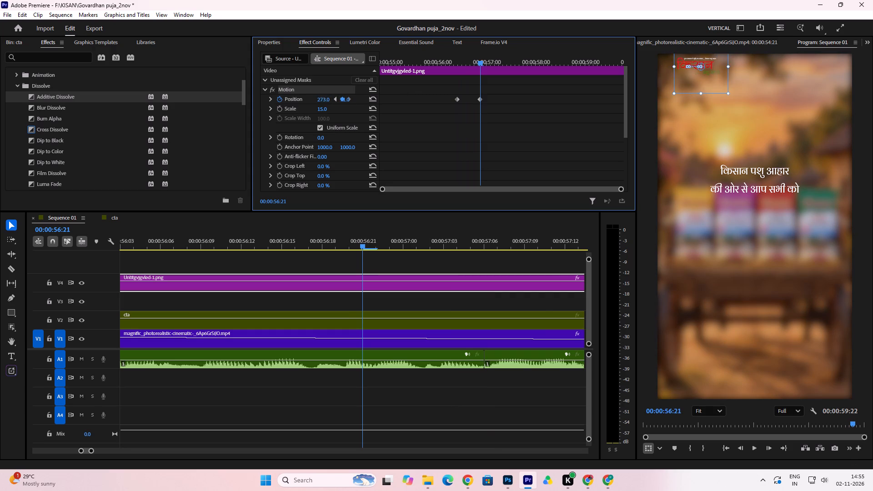
left_click_drag(386, 110, 498, 140)
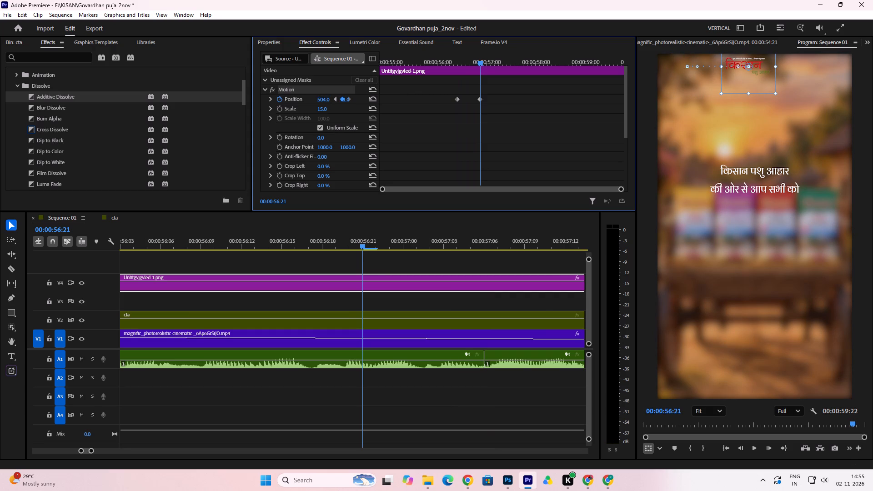
left_click_drag(498, 140, 538, 150)
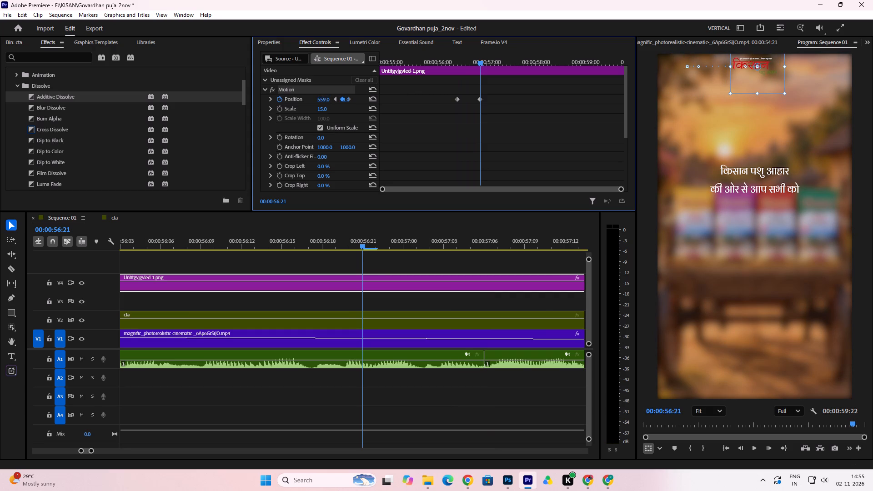
left_click_drag(538, 150, 543, 151)
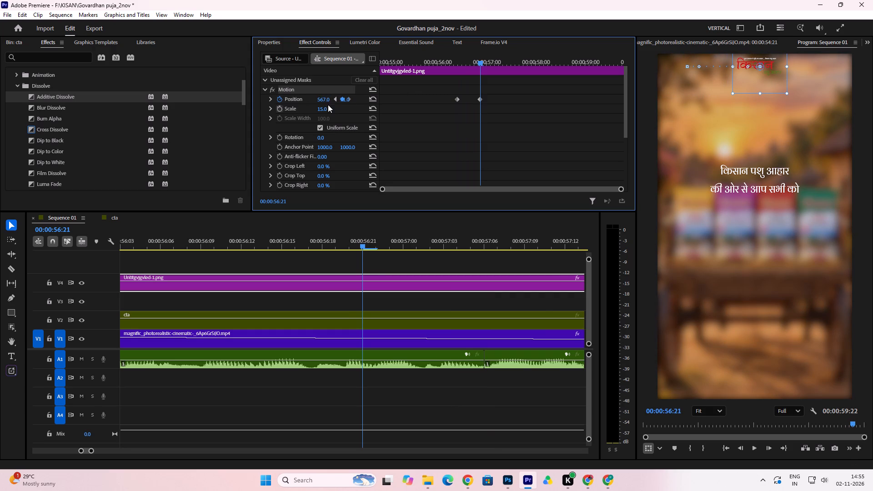
left_click_drag(325, 100, 328, 114)
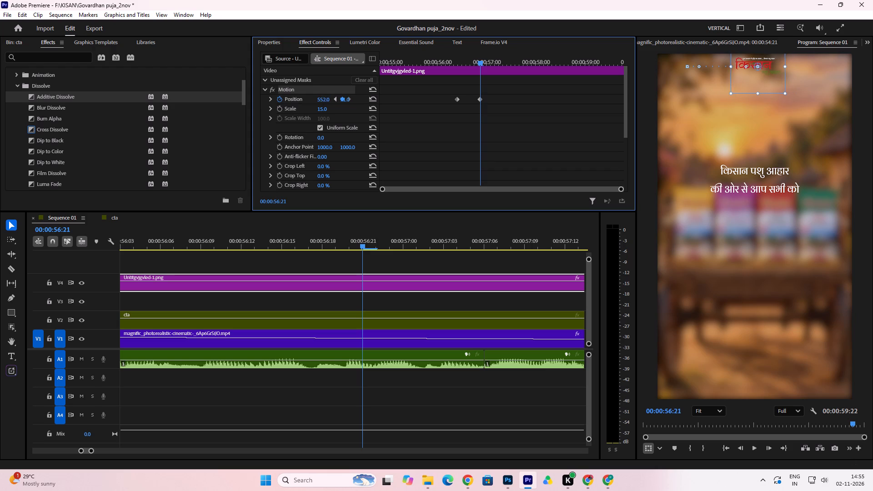
left_click_drag(328, 114, 327, 114)
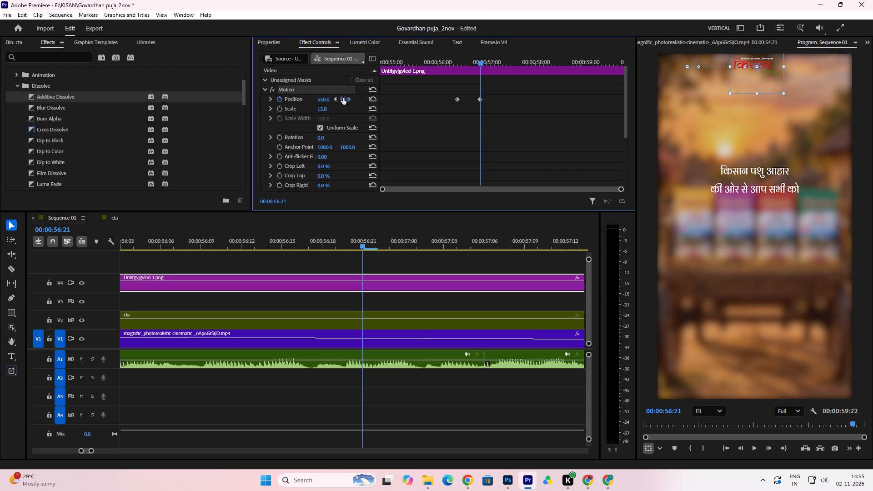
left_click_drag(343, 98, 469, 110)
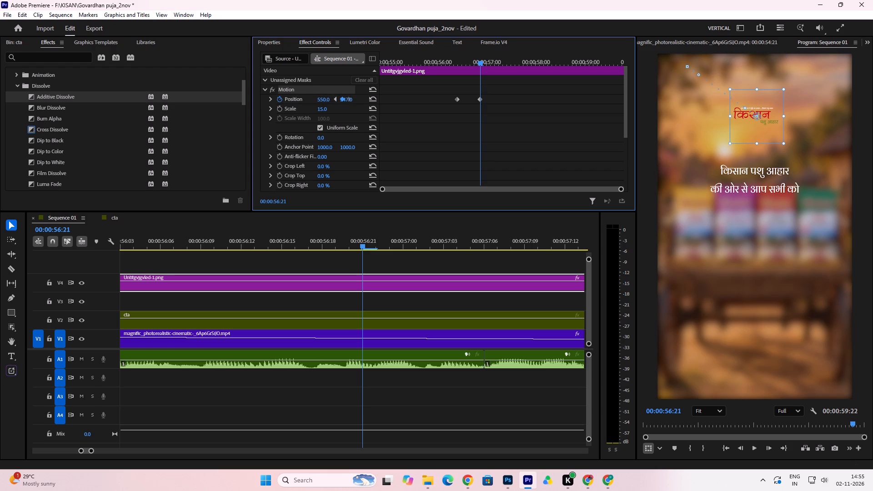
left_click_drag(469, 110, 472, 110)
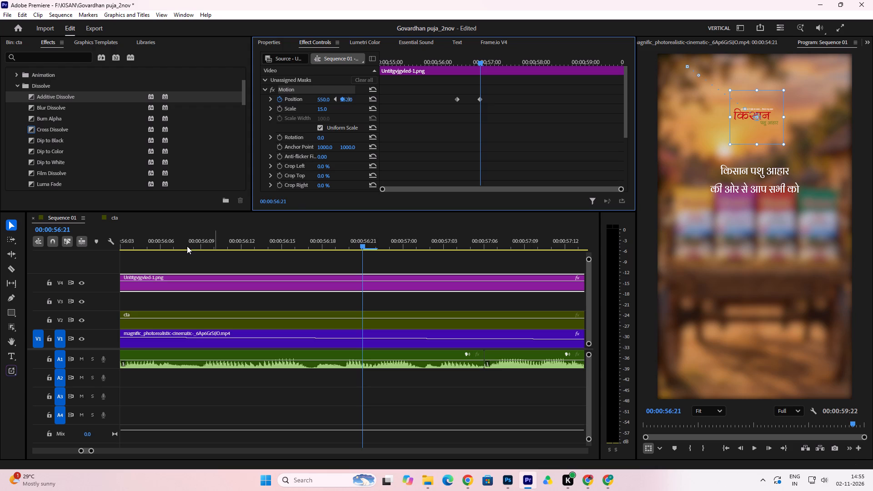
Play and scrub from 00:00:55:12 through the logo's move to check its timing against the greeting reveal.
left_click_drag(186, 246, 251, 272)
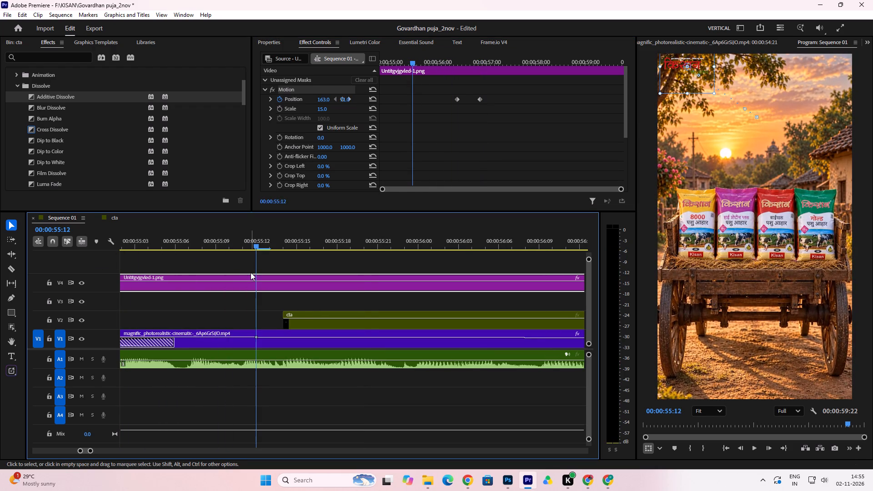
key("space")
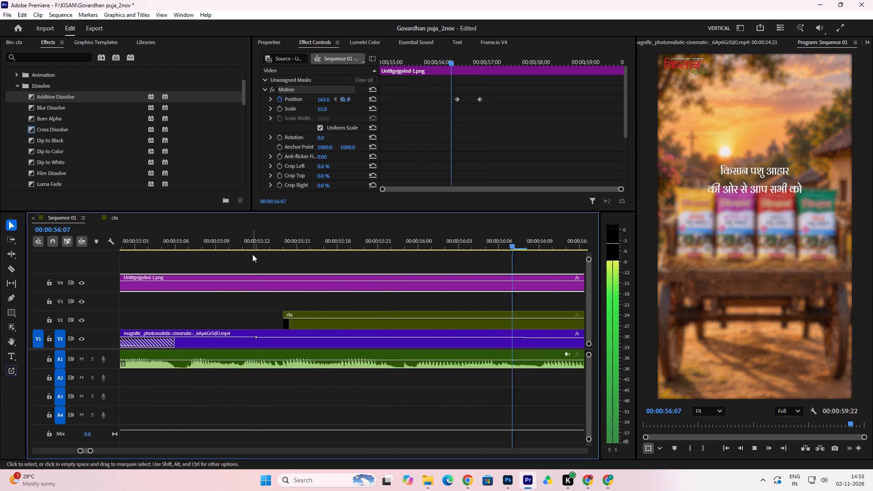
key("space")
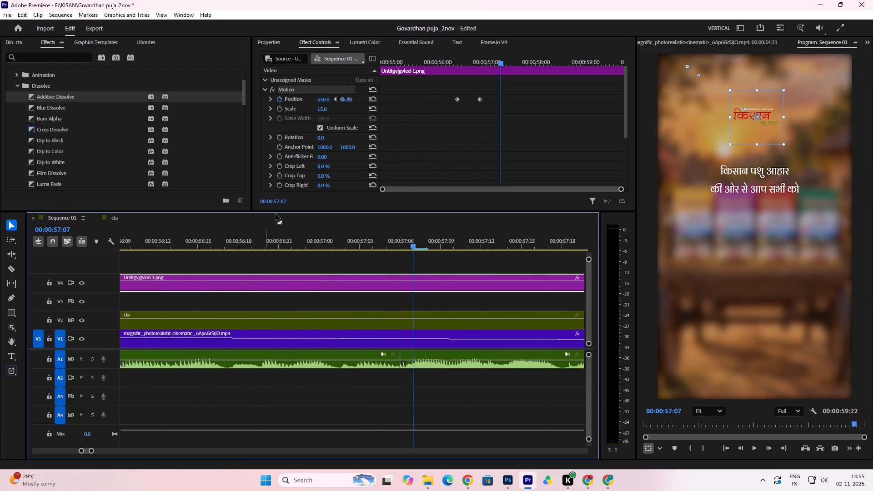
left_click_drag(331, 242, 174, 254)
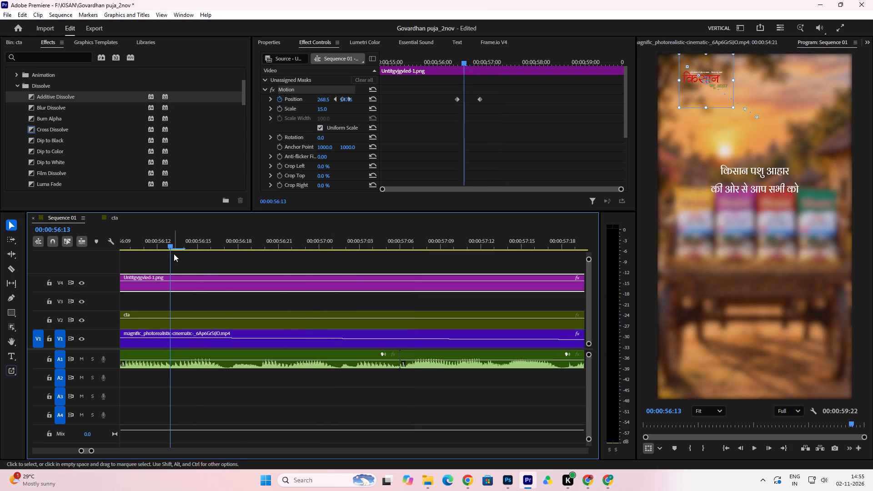
key("space")
key("space")
left_click(201, 239)
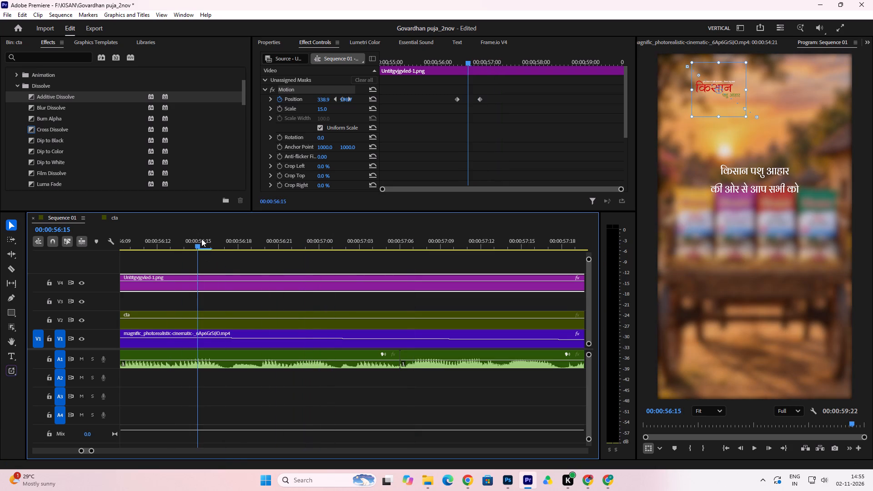
key("space")
key("space")
left_click(240, 240)
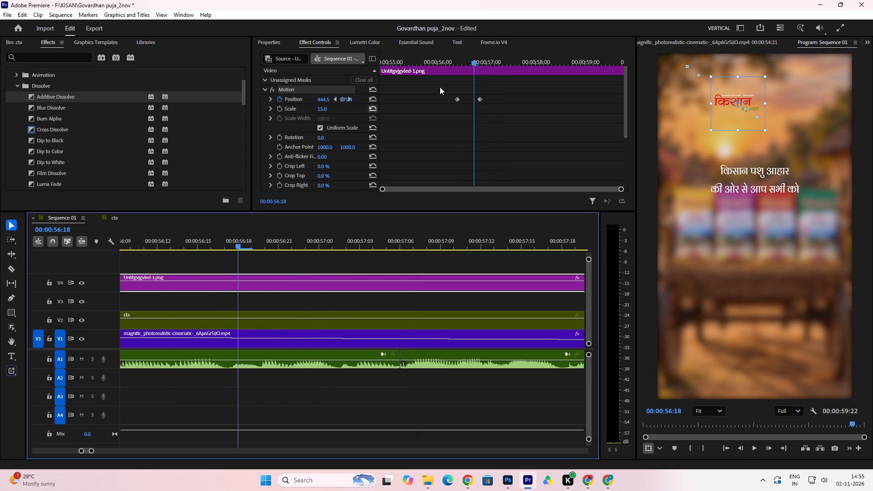
Start a Scale keyframe on the logo at 00:00:56:15 and set its Scale to 28 at 00:00:57:00.
left_click(467, 62)
left_click(467, 63)
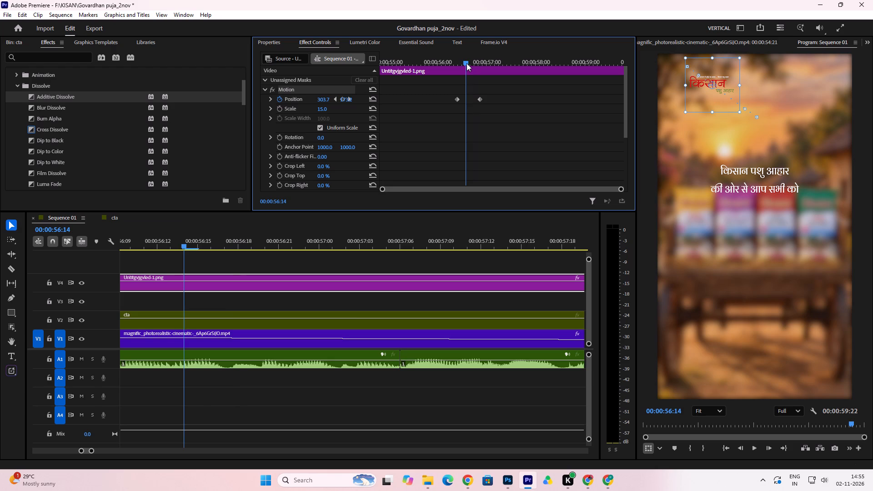
left_click(281, 108)
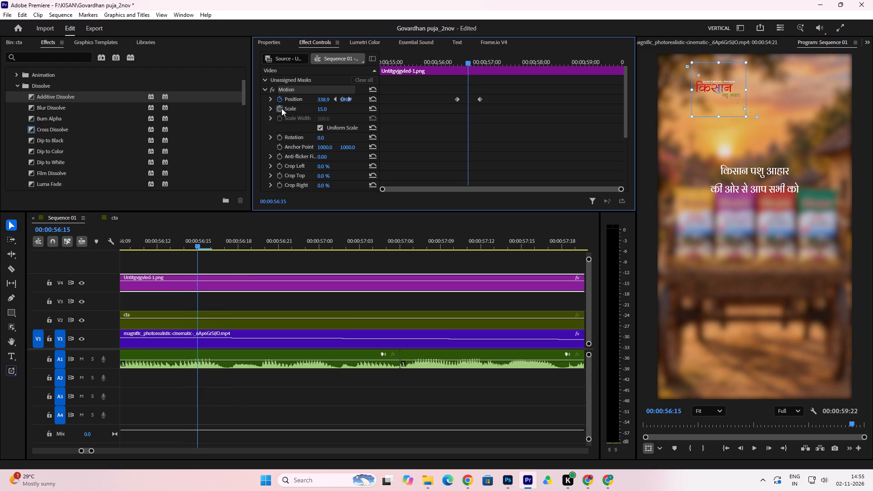
left_click_drag(467, 62, 485, 65)
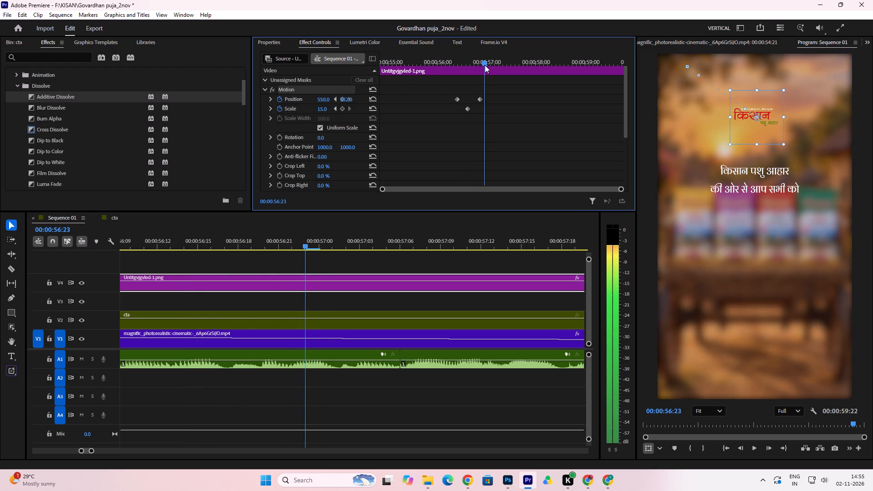
left_click_drag(485, 65, 487, 65)
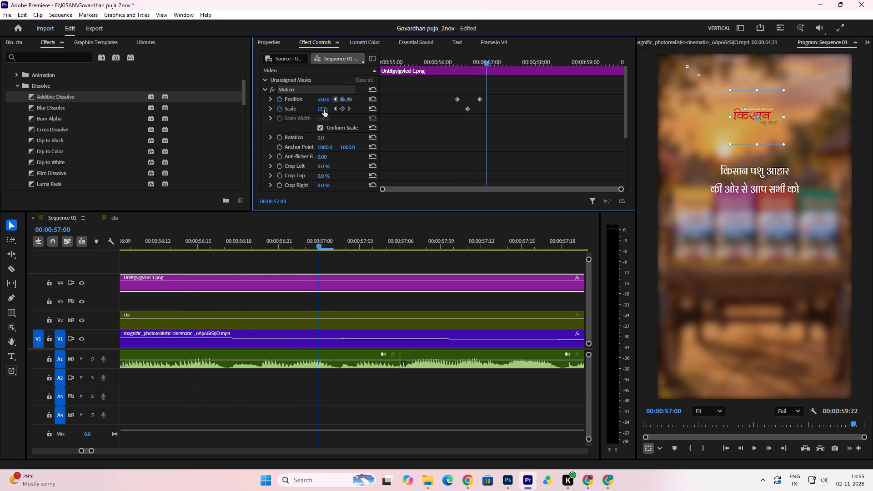
left_click_drag(323, 110, 326, 110)
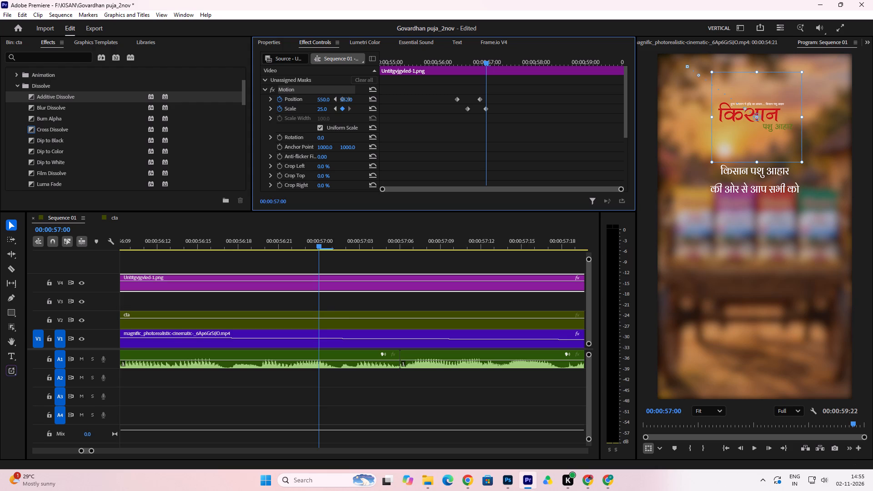
left_click_drag(326, 110, 328, 109)
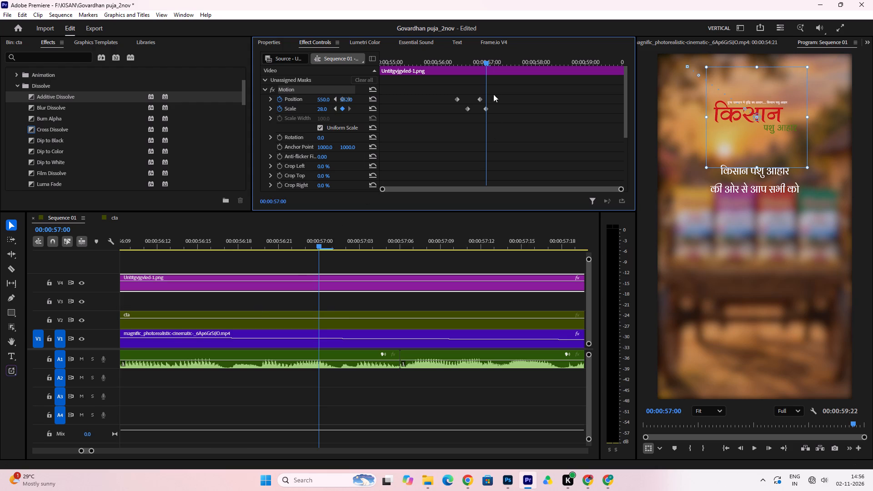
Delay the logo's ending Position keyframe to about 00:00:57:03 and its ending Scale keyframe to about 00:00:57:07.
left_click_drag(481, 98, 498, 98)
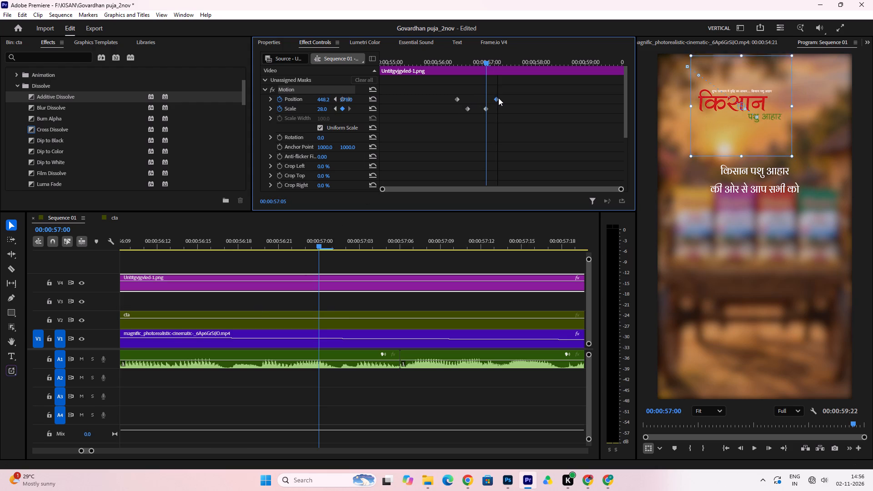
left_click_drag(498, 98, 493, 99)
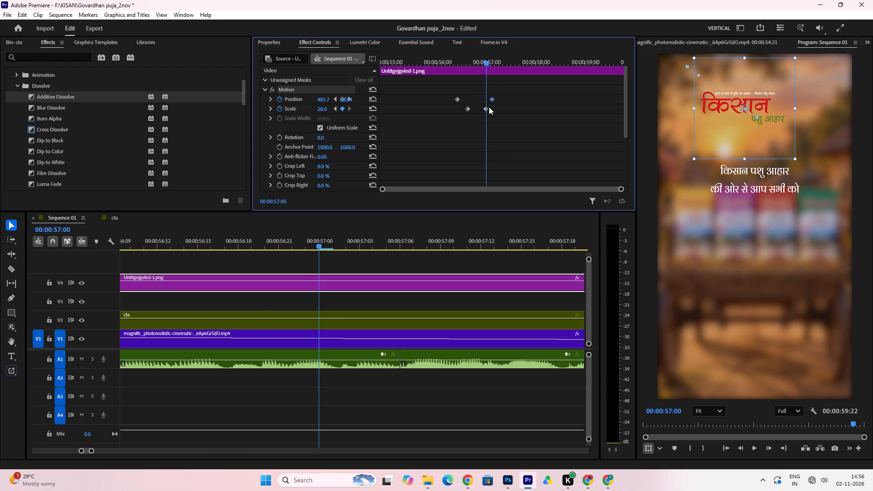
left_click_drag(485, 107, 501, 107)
Play the closing section from just before the product-cart clip to review the logo's move and growth.
left_click_drag(92, 453, 117, 454)
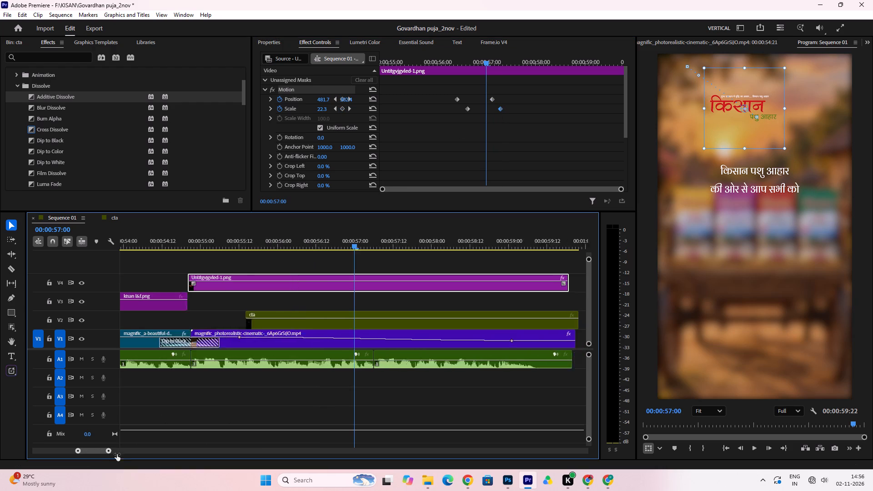
left_click_drag(117, 454, 135, 456)
left_click(273, 238)
key("space")
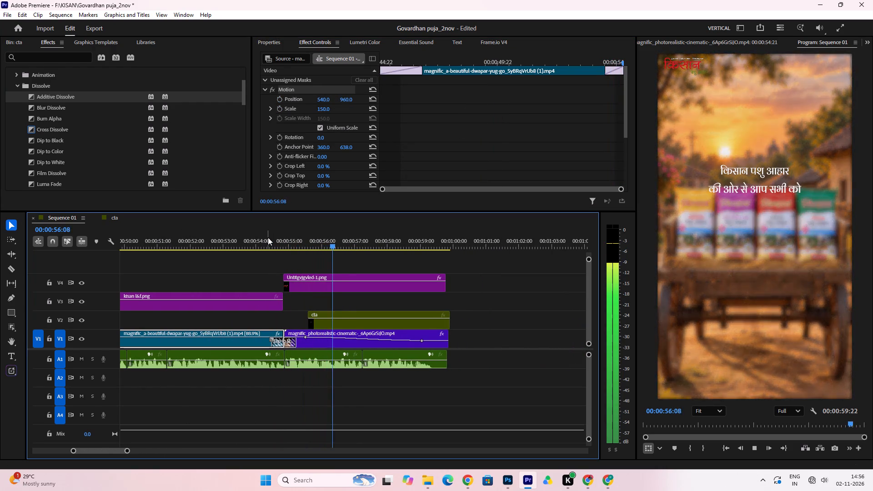
key("space")
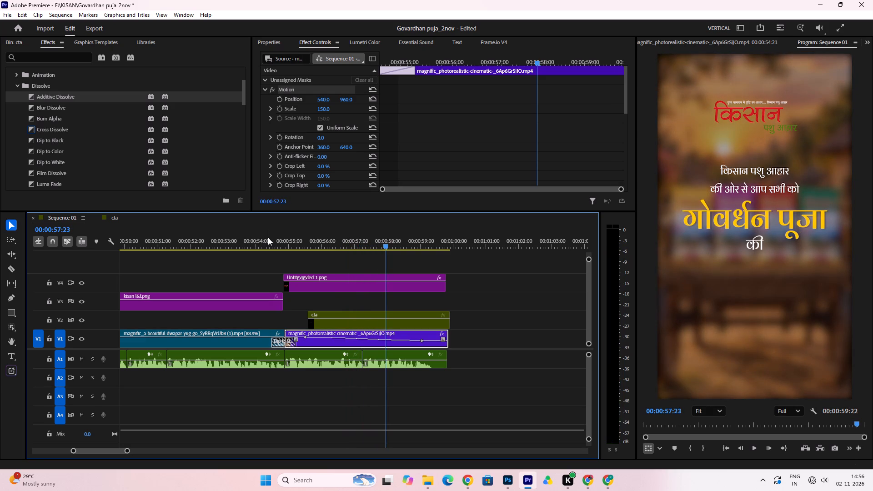
Slow the logo animation by moving its ending Position keyframe to about 00:00:57:14 and ending Scale keyframe to about 00:00:57:19.
left_click(397, 284)
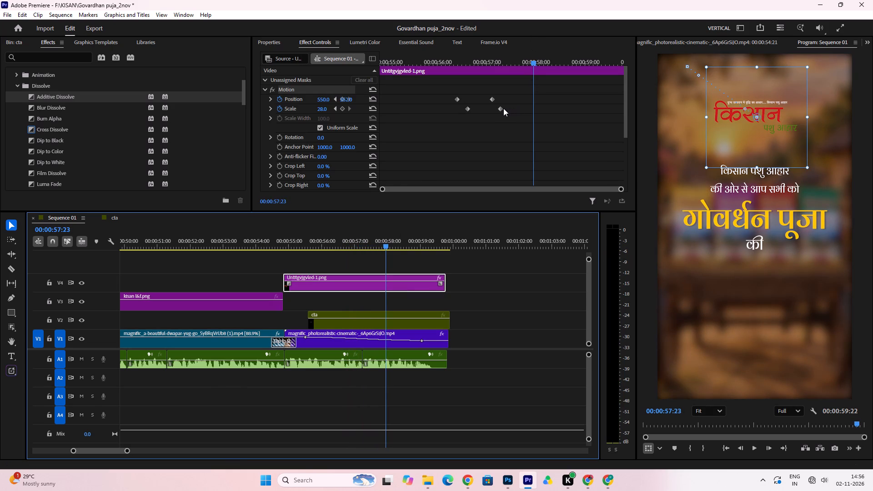
left_click_drag(500, 108, 519, 109)
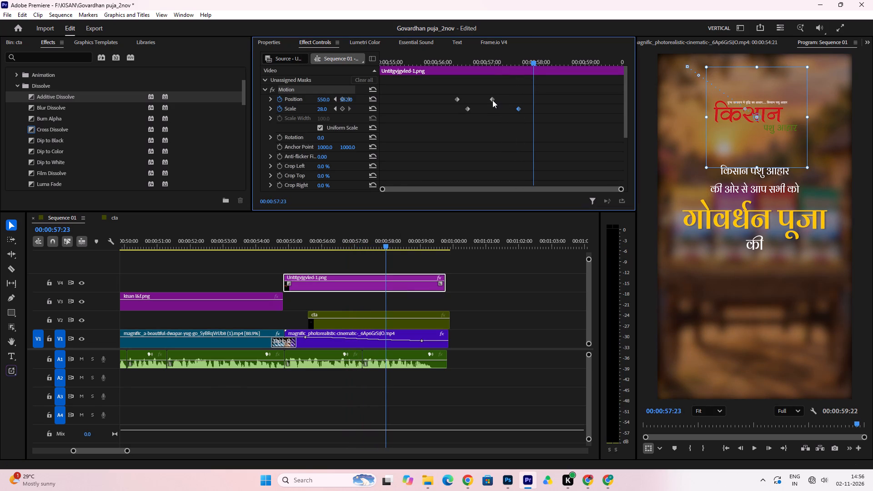
left_click_drag(494, 99, 519, 97)
left_click_drag(519, 97, 515, 97)
left_click_drag(517, 109, 525, 108)
Replay the closing section from before the product-cart clip to check the slowed logo animation.
left_click(275, 243)
key("space")
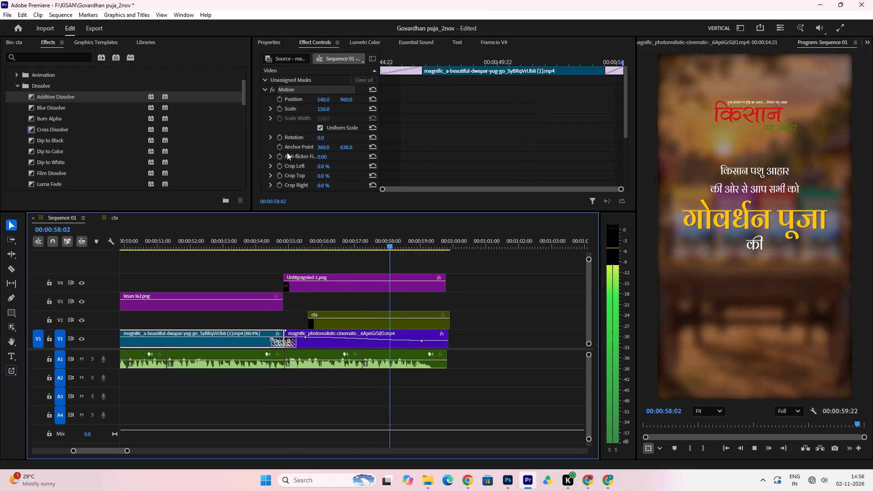
key("space")
Move the V4 logo's ending Scale keyframe to about 00:00:58:07 so the enlargement runs longer.
left_click(397, 287)
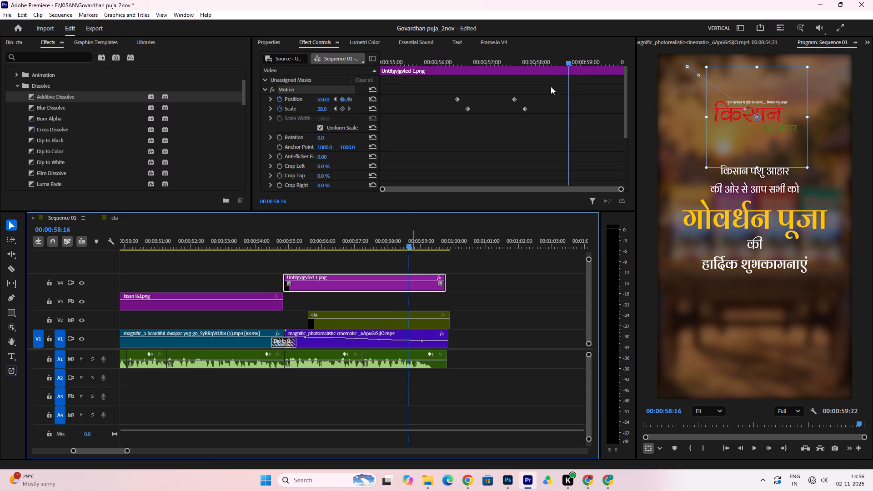
left_click_drag(526, 107, 550, 109)
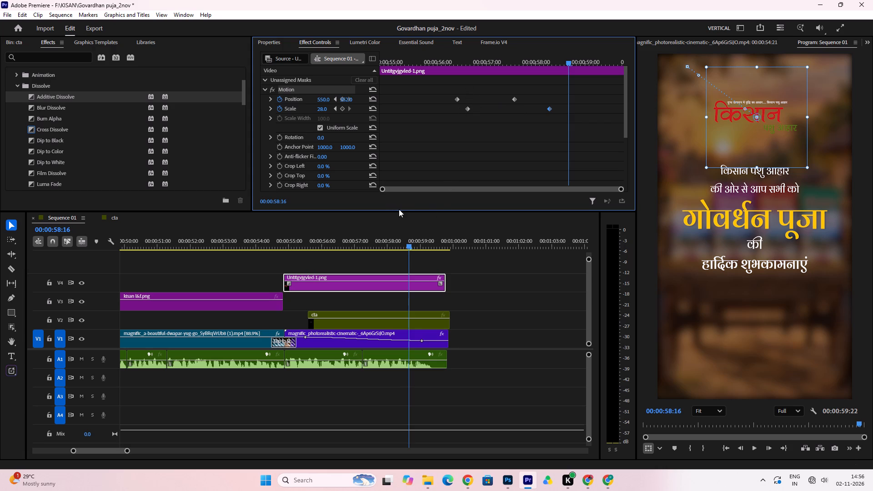
Replay the closing section from before the product-cart clip to check the longer logo enlargement.
left_click(255, 240)
key("space")
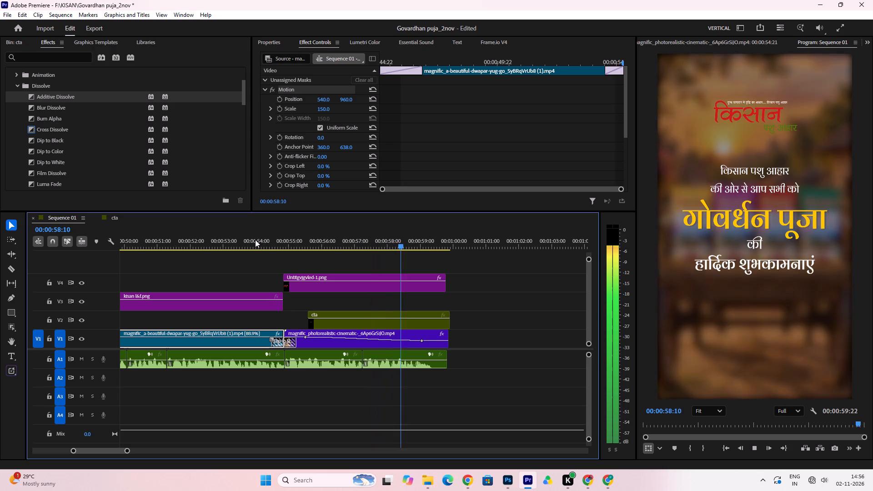
key("space")
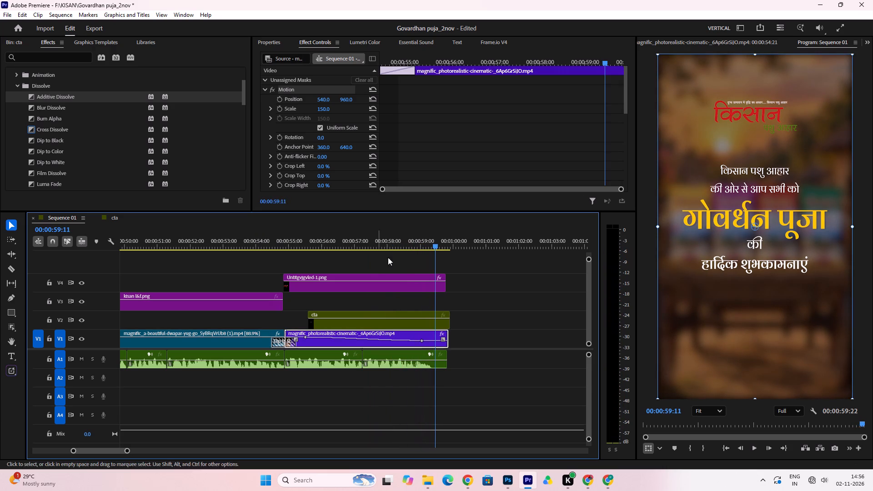
Delete the V4 logo's ending Position keyframe at 00:00:57:13, keeping its Scale keyframes.
left_click(400, 288)
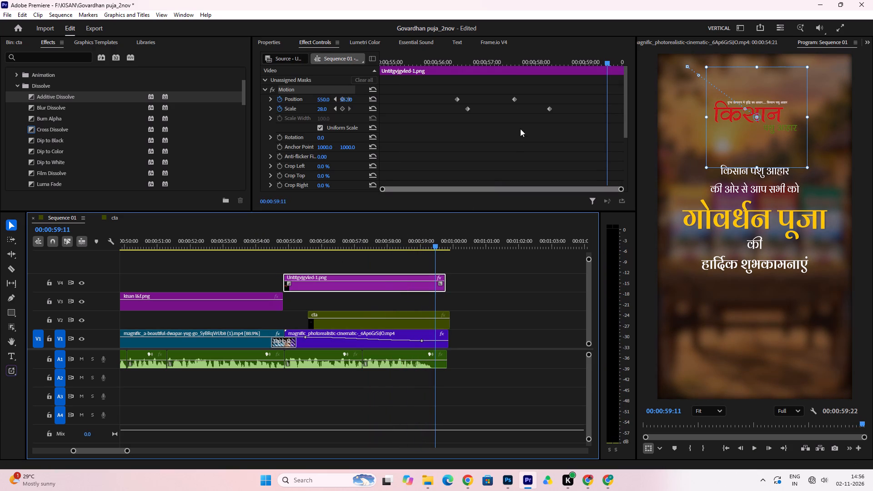
left_click(504, 52)
left_click(514, 98)
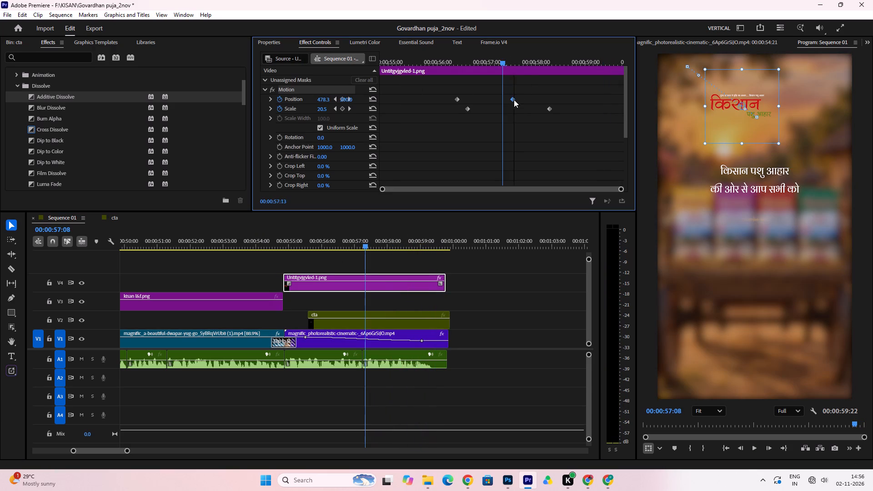
left_click_drag(502, 60, 512, 65)
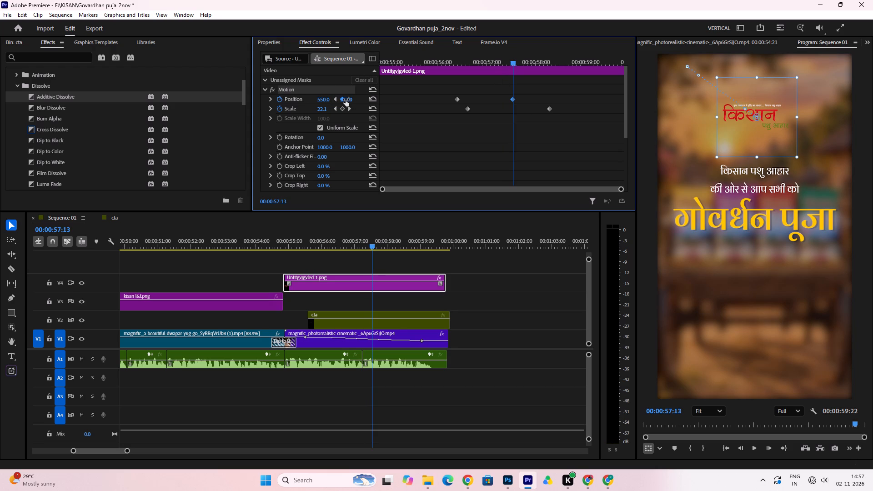
left_click(521, 94)
left_click_drag(379, 98, 440, 105)
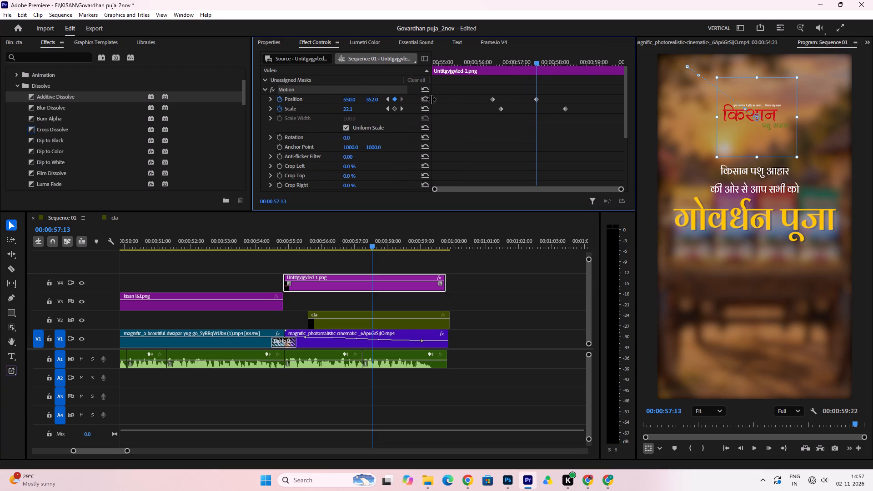
left_click_drag(547, 92, 530, 104)
key("Delete")
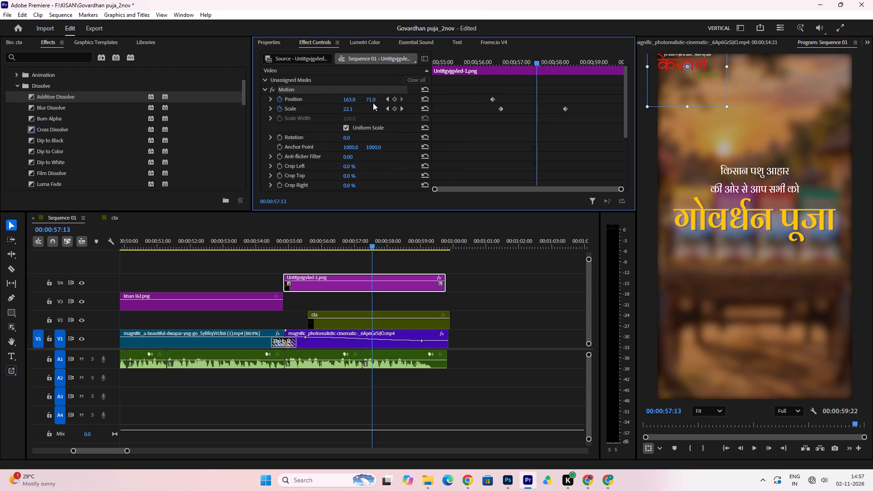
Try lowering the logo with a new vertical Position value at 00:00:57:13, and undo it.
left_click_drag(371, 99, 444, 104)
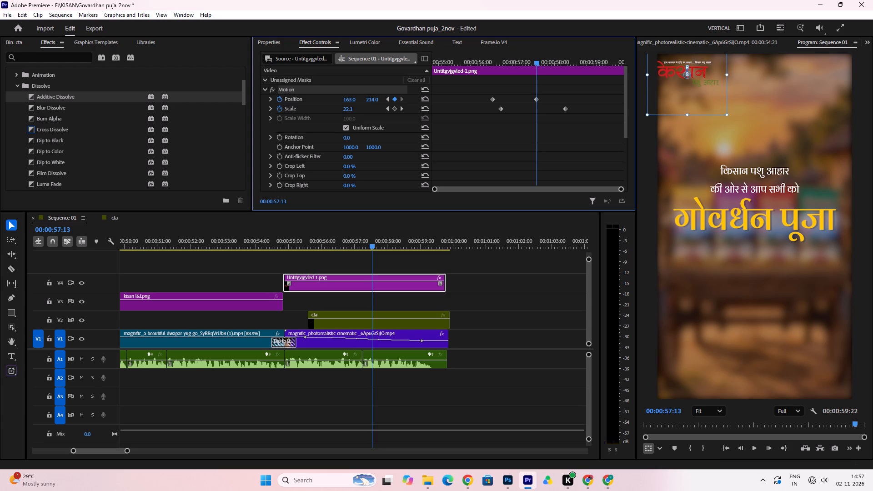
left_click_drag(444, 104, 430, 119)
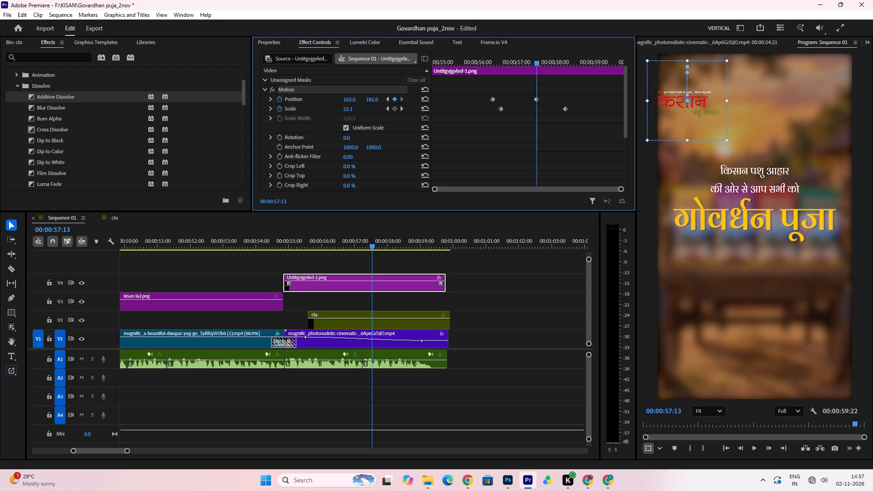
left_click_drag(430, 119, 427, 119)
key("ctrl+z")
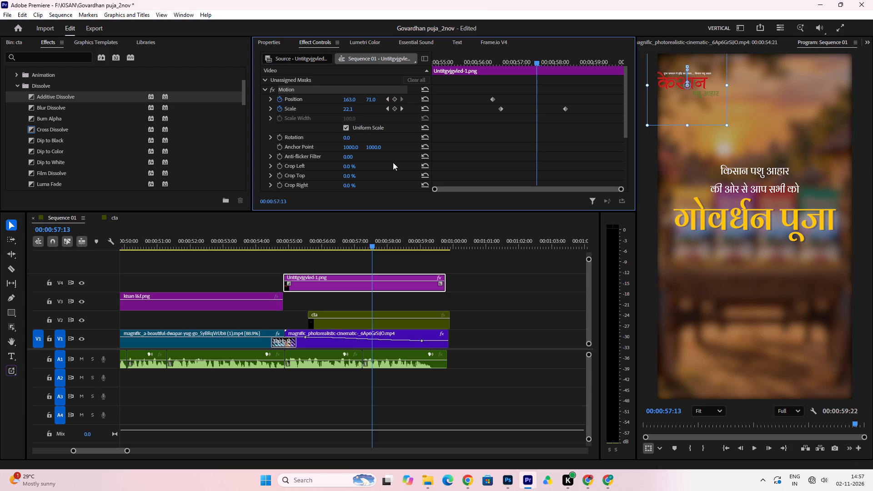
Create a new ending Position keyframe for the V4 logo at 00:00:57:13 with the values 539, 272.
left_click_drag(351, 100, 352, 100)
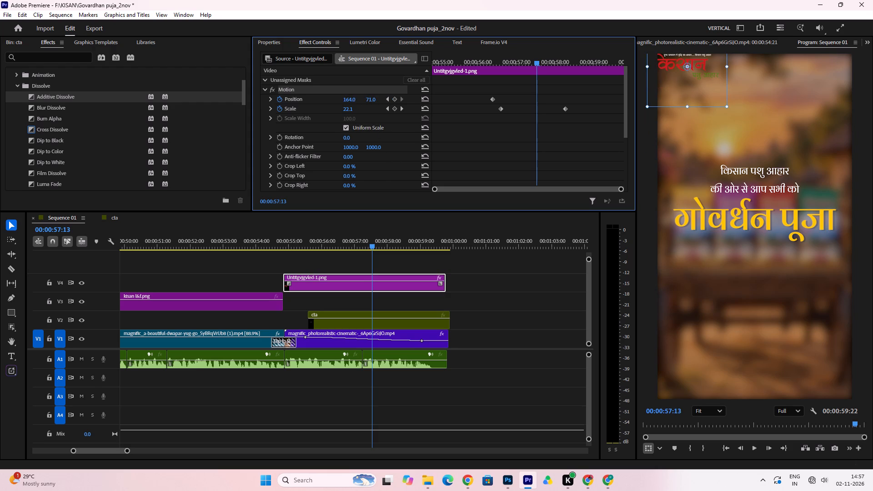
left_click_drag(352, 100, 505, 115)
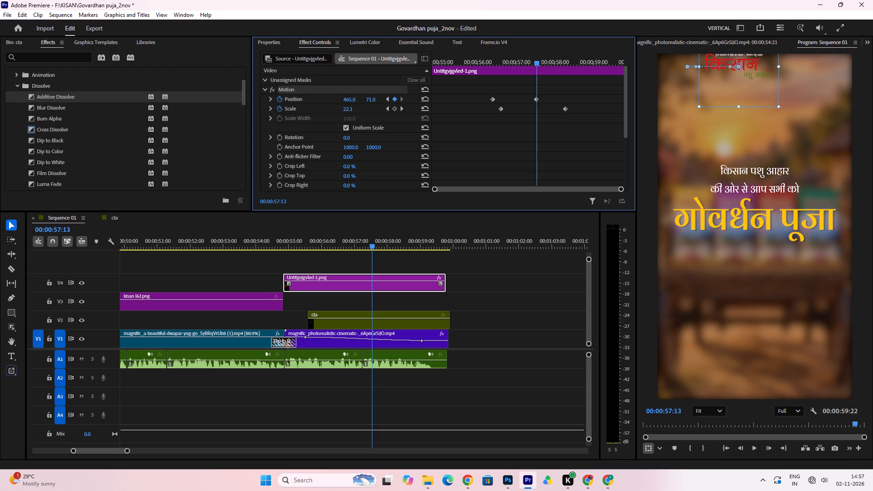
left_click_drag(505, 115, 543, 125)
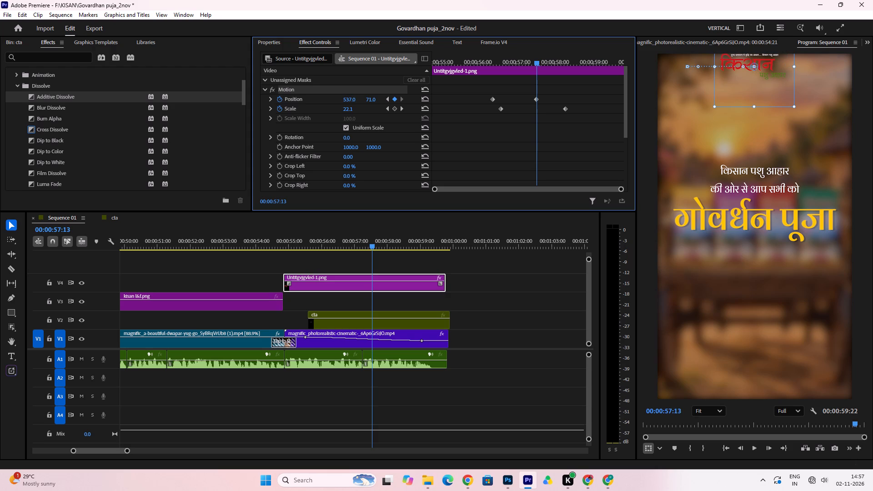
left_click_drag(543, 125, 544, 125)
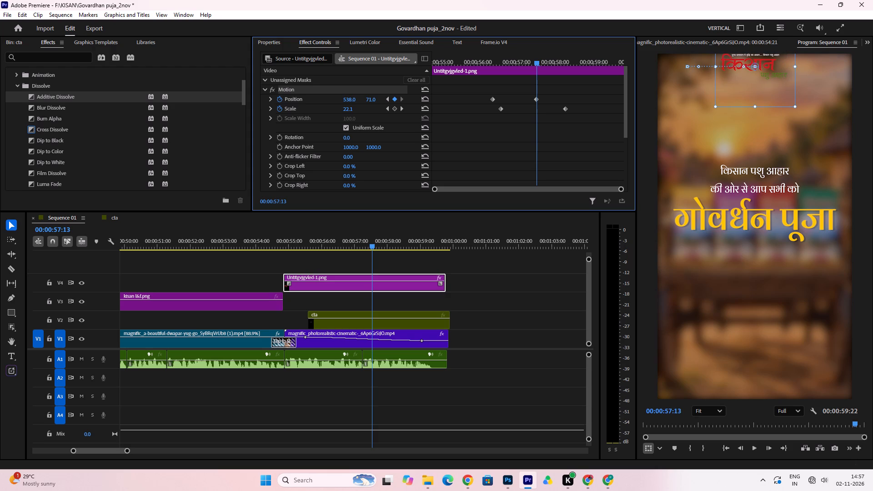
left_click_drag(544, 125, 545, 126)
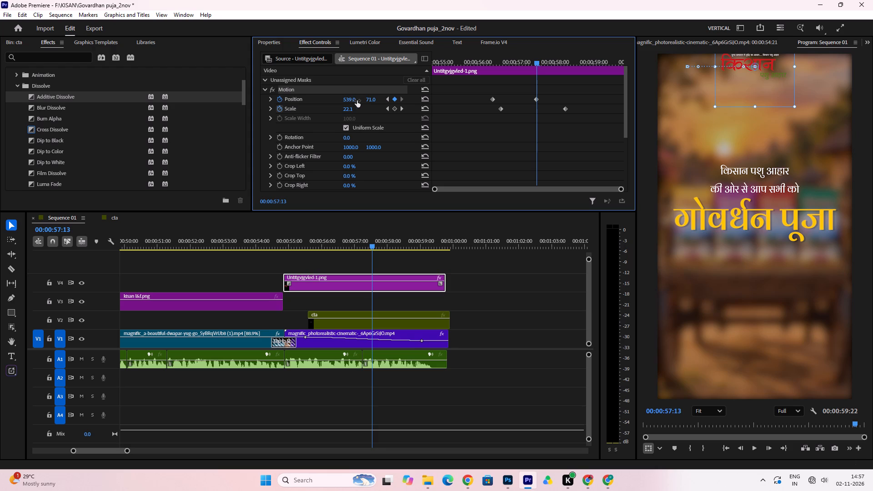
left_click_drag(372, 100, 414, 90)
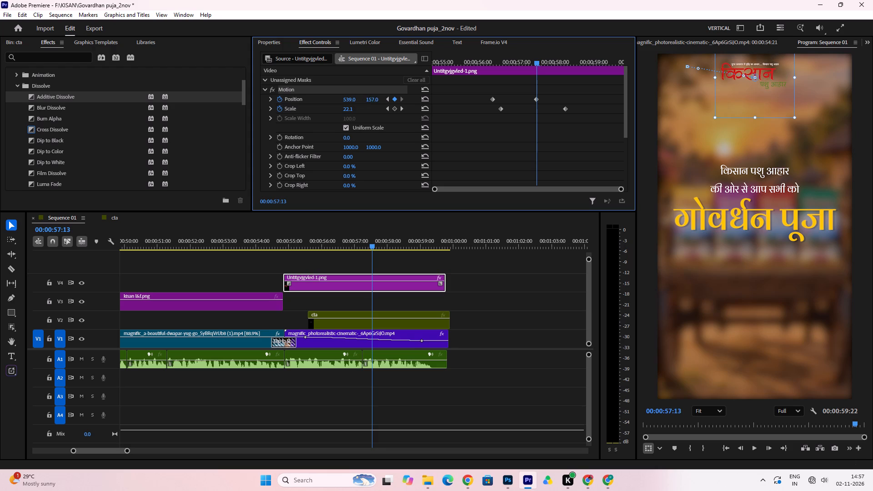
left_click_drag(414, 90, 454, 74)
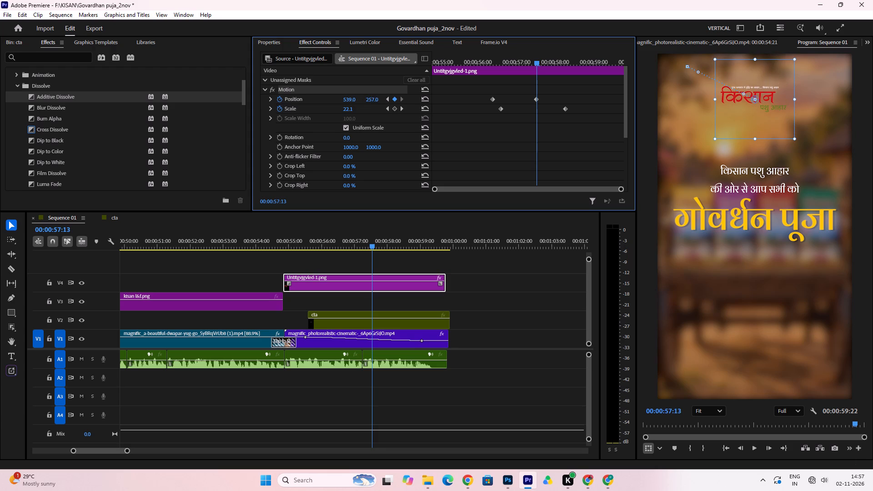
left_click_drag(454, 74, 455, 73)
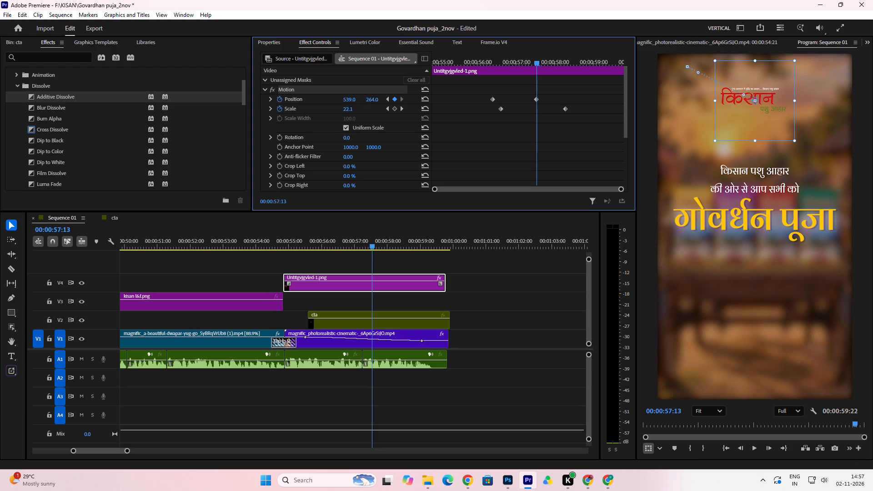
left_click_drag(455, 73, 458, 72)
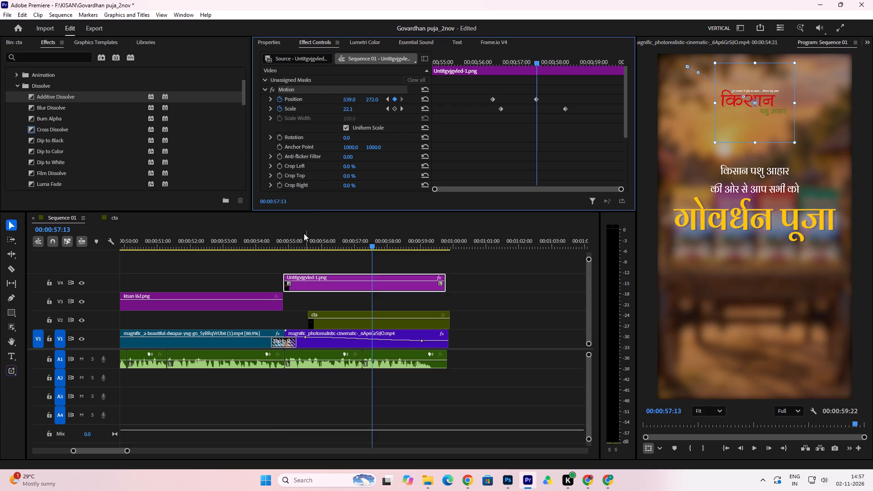
Play the closing section from just before the product-cart clip to review the logo's new end position.
left_click(276, 235)
key("space")
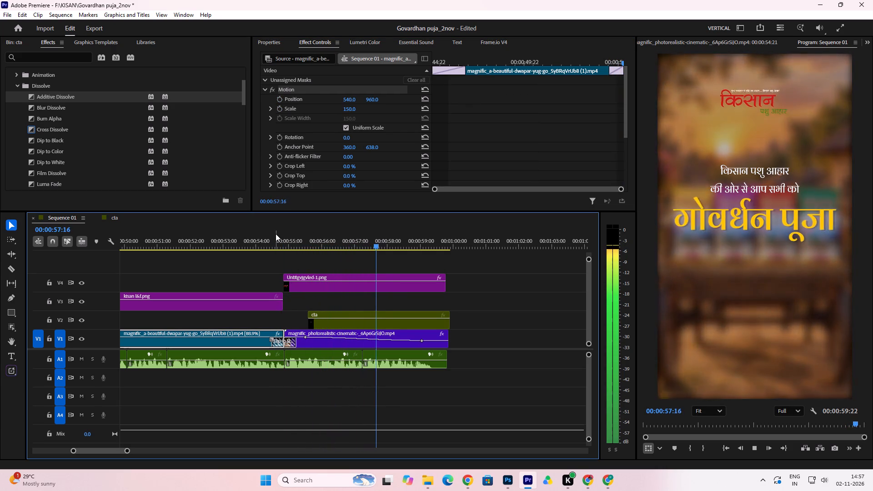
key("space")
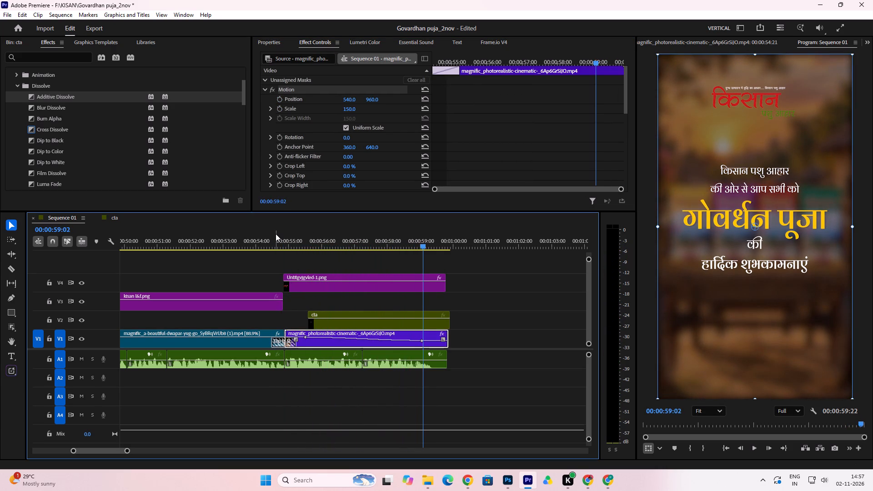
Undo the last vertical Position change and delete the V4 logo's ending Position keyframe.
key("ctrl+z")
left_click_drag(386, 240, 359, 242)
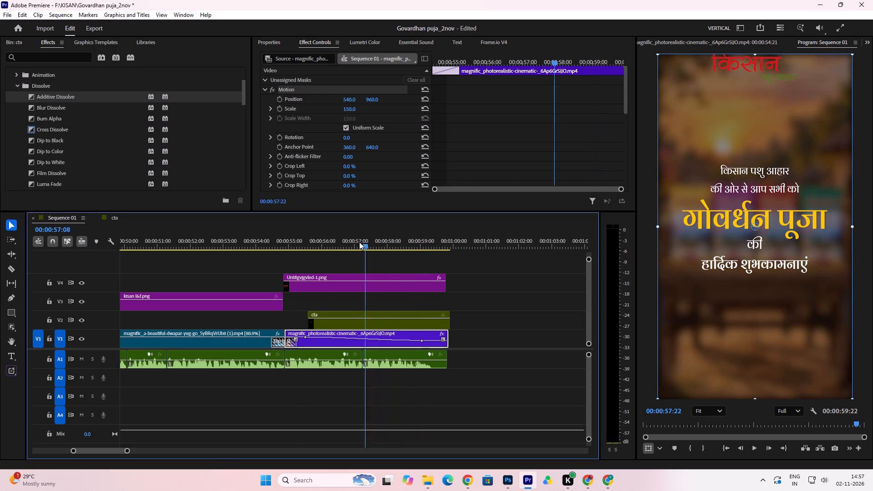
left_click_drag(359, 242, 311, 255)
left_click(337, 286)
left_click_drag(545, 90, 544, 91)
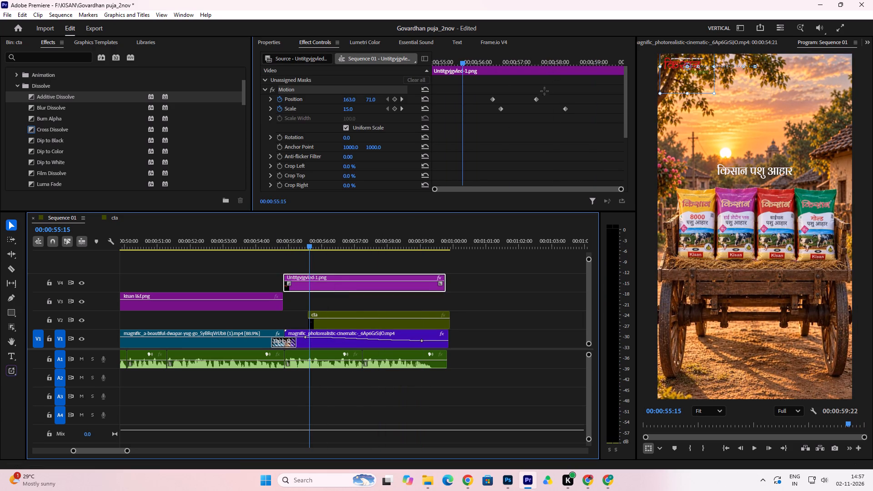
left_click_drag(544, 91, 533, 106)
key("Delete")
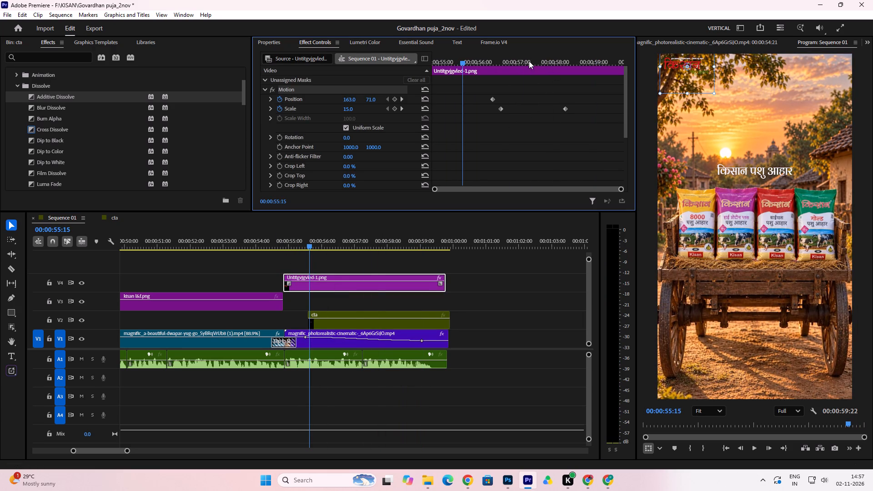
Create the V4 logo's ending Position keyframe at 00:00:57:11 with values of about 538, 260.
left_click_drag(529, 60, 534, 65)
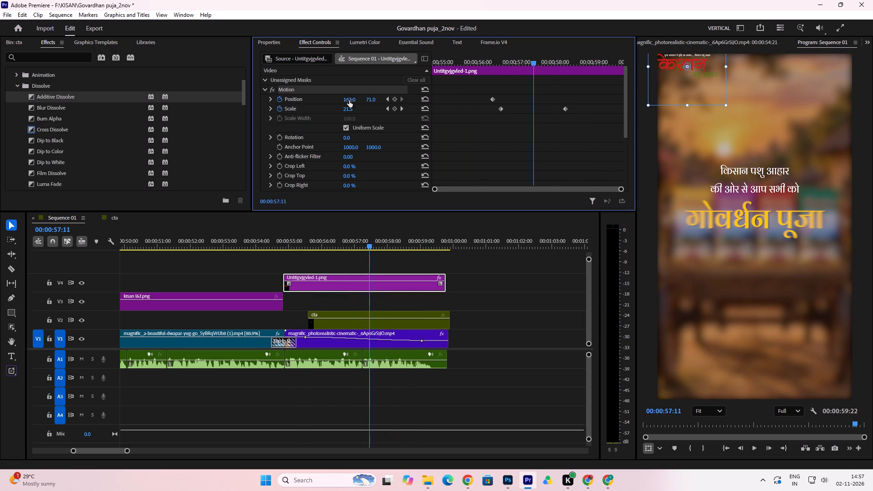
left_click_drag(349, 100, 506, 115)
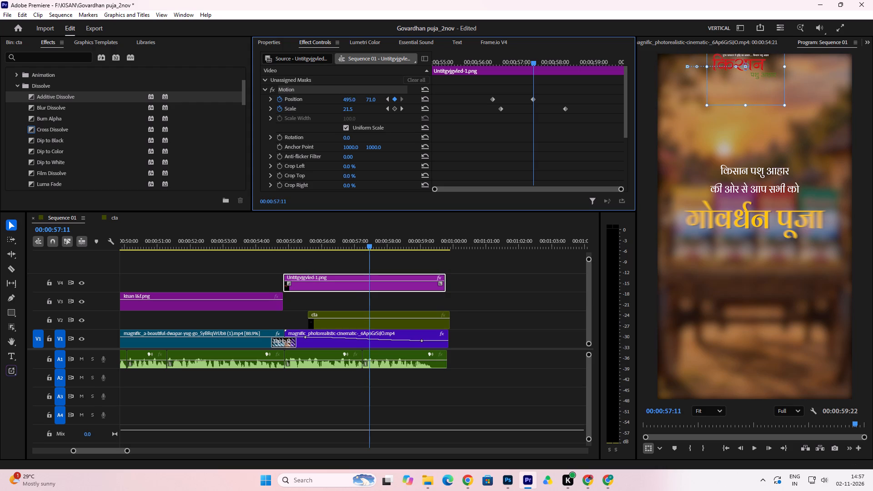
left_click_drag(506, 115, 528, 116)
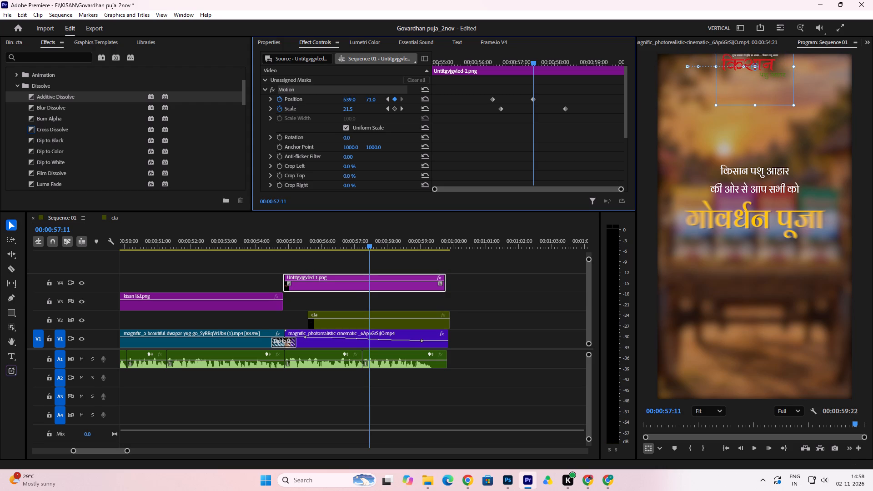
left_click_drag(528, 116, 528, 118)
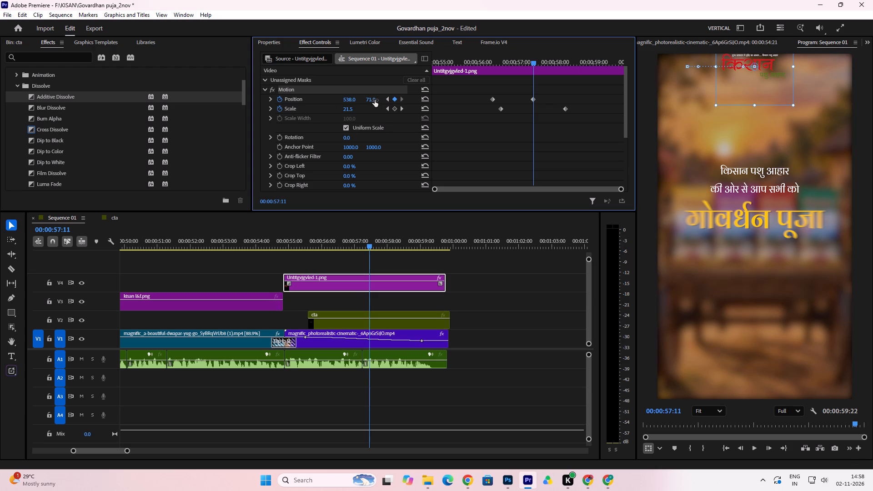
left_click_drag(375, 100, 450, 93)
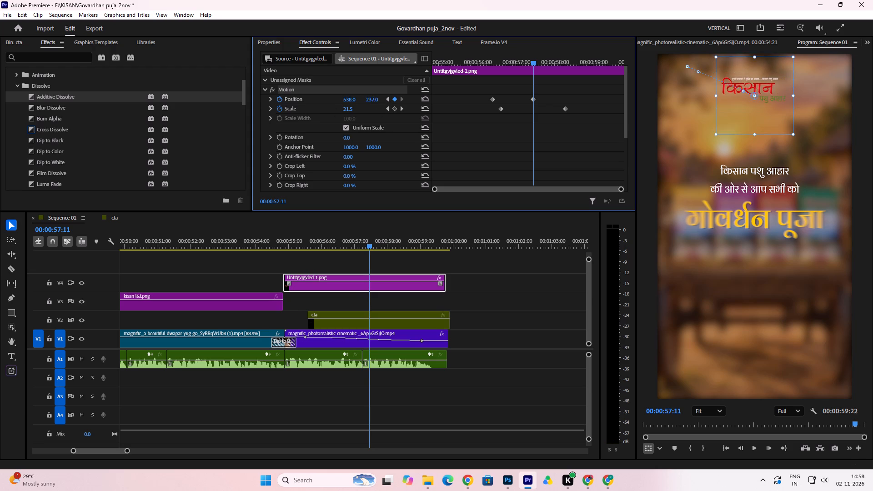
left_click_drag(450, 93, 461, 91)
Replay the closing section from about 00:00:54:16 to check the repositioned logo's animation.
left_click(279, 243)
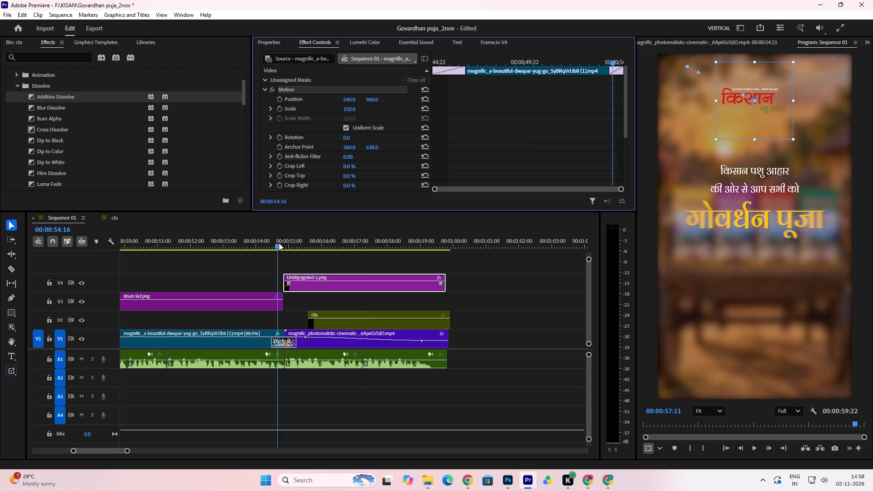
key("space")
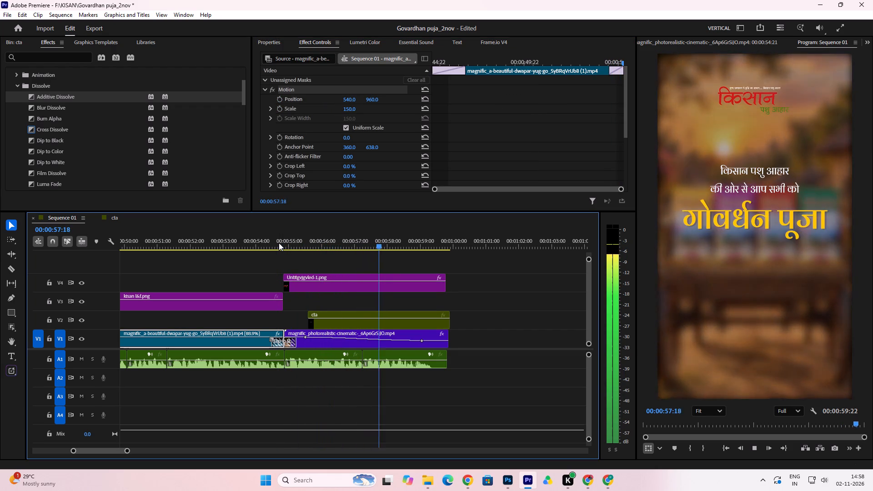
key("space")
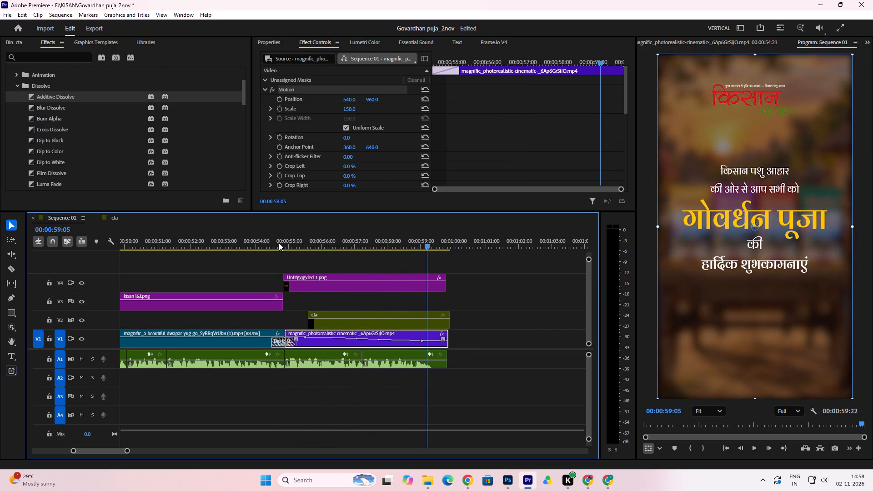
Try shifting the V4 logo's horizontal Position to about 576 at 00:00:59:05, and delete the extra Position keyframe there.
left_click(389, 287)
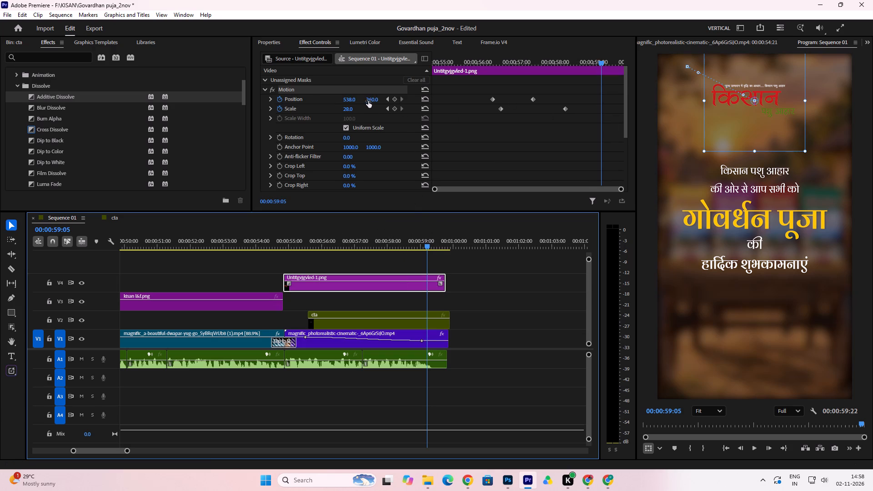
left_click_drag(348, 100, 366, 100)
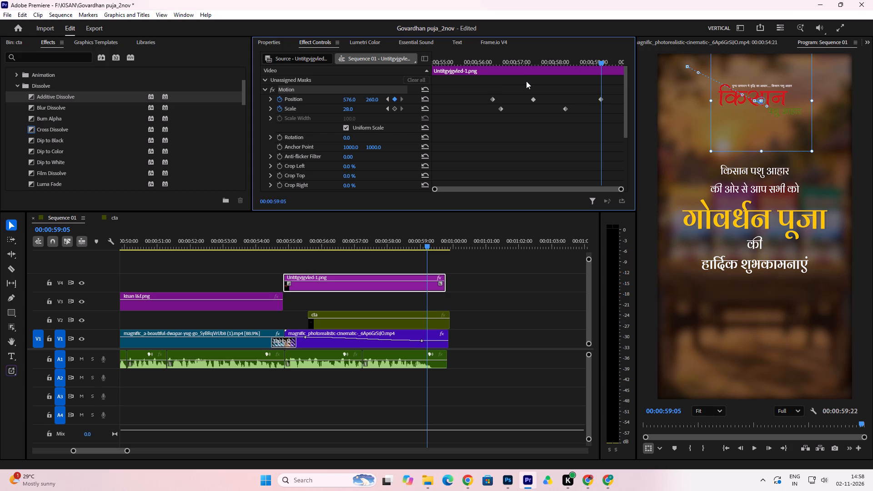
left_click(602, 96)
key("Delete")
Replace the V4 logo's ending Position keyframe with a new one at 00:00:57:11, using a horizontal value of about 568.
left_click(533, 100)
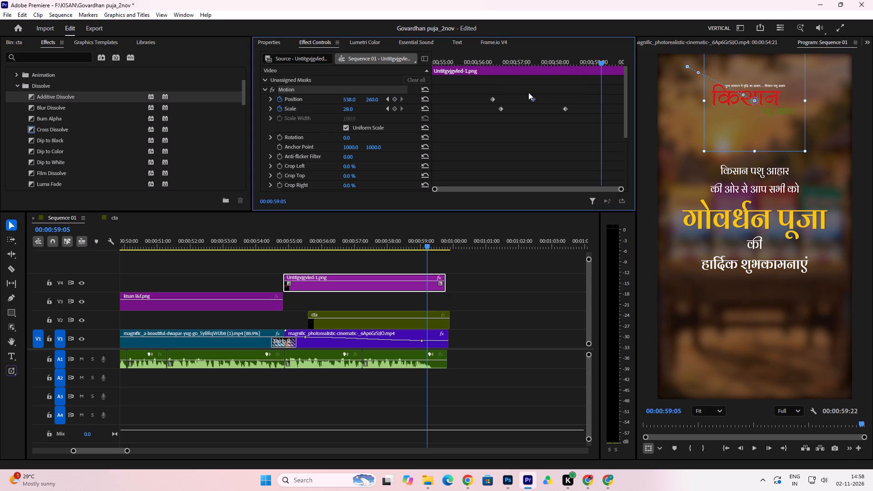
key("Delete")
left_click_drag(543, 63, 540, 70)
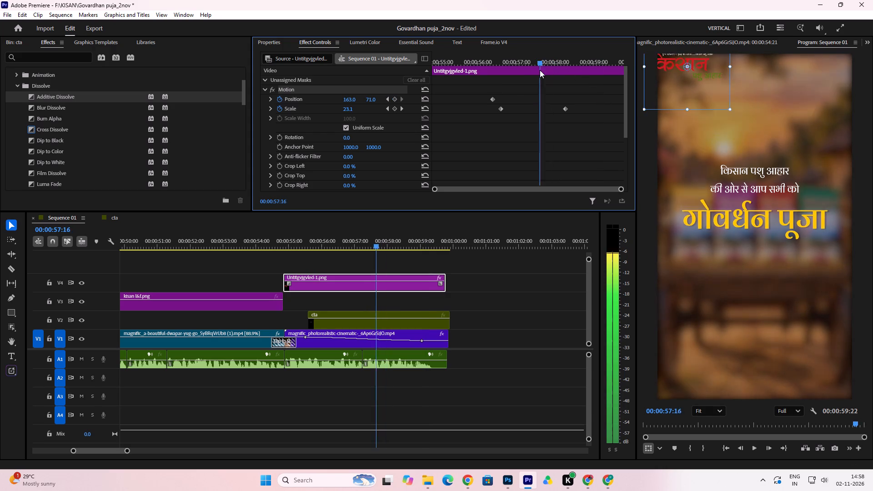
left_click_drag(540, 70, 536, 71)
left_click_drag(352, 100, 364, 98)
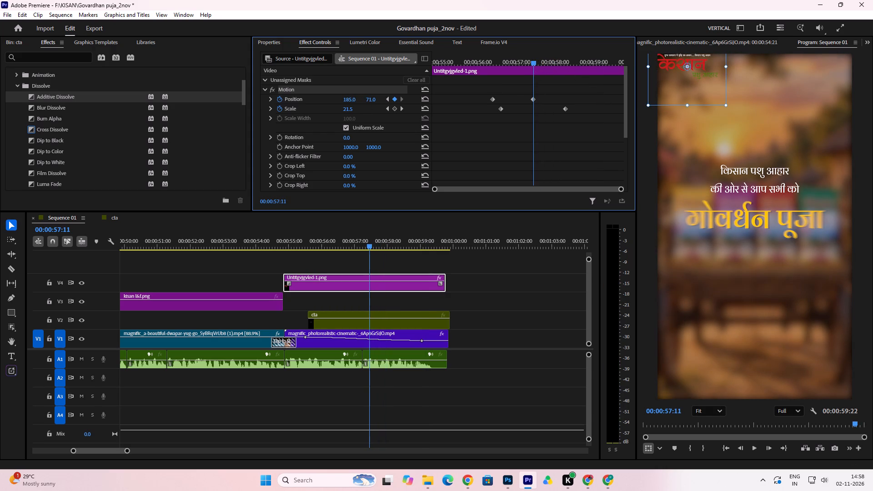
left_click_drag(364, 98, 535, 105)
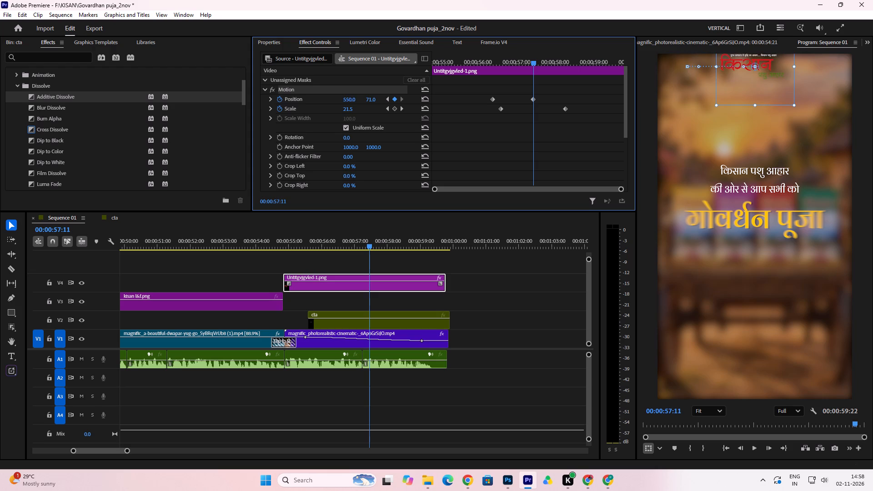
left_click_drag(535, 105, 544, 107)
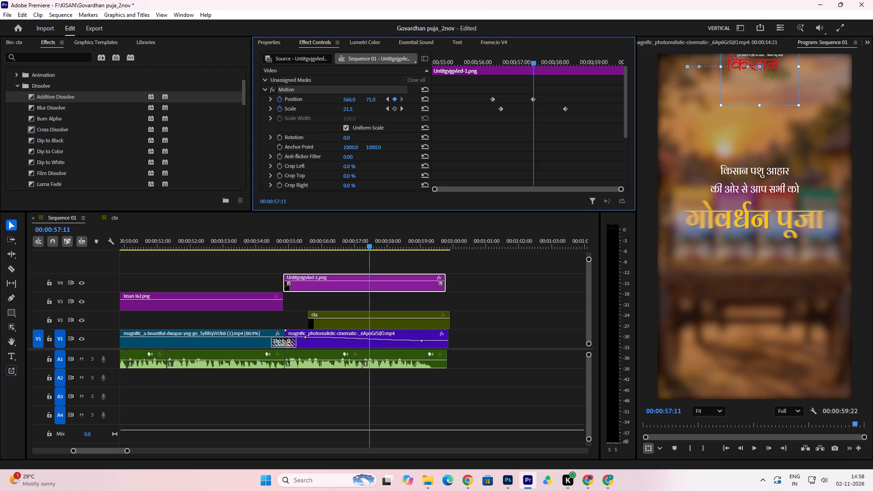
left_click_drag(544, 107, 547, 108)
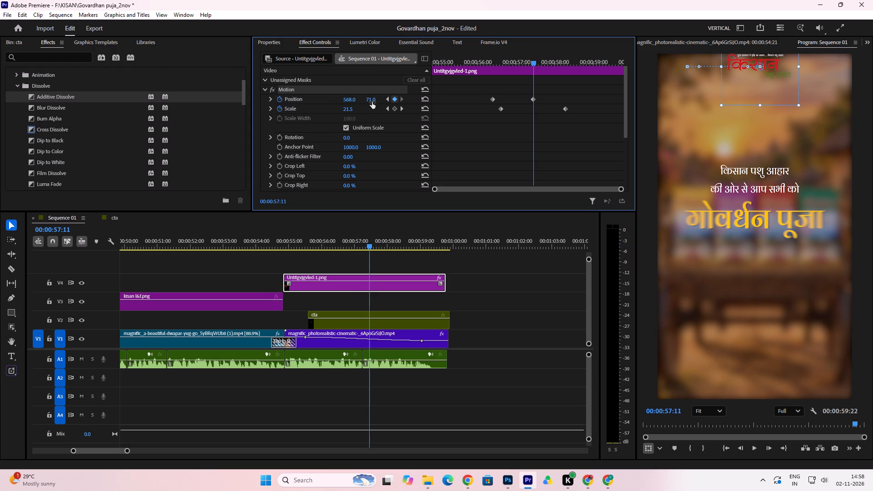
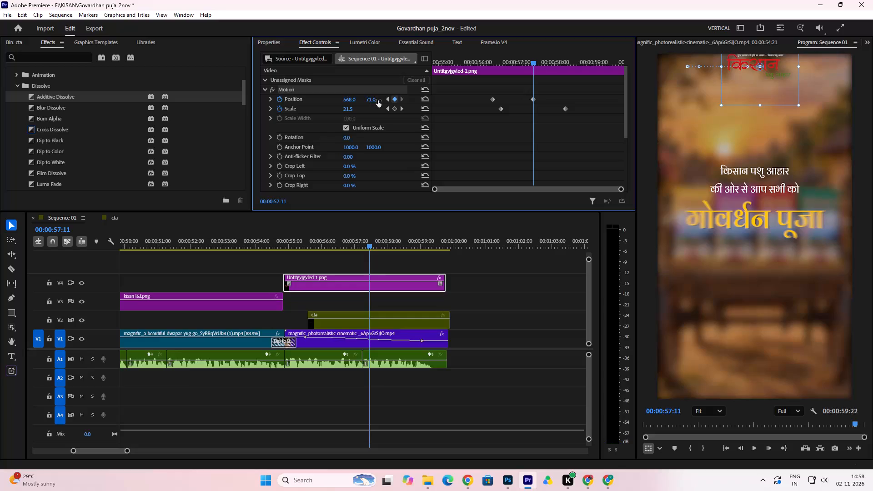
Set the V4 logo's vertical Position to about 273 at the 00:00:57:11 keyframe.
left_click_drag(372, 100, 471, 87)
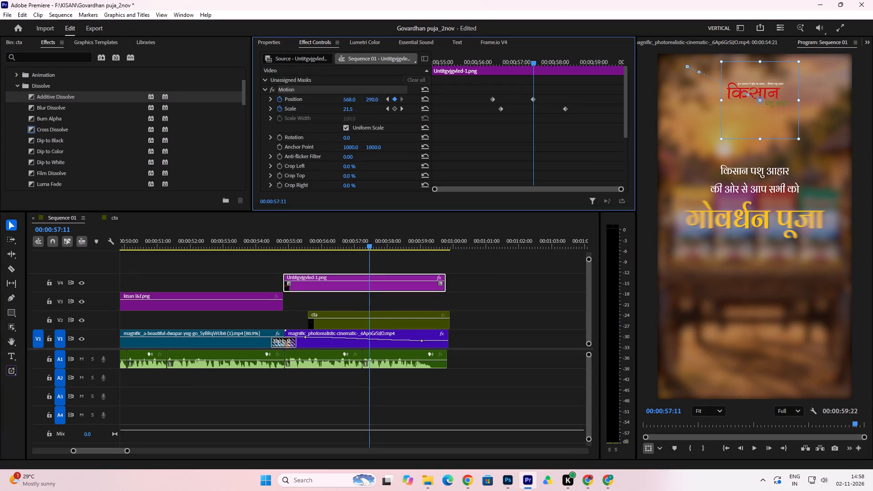
left_click_drag(471, 87, 472, 90)
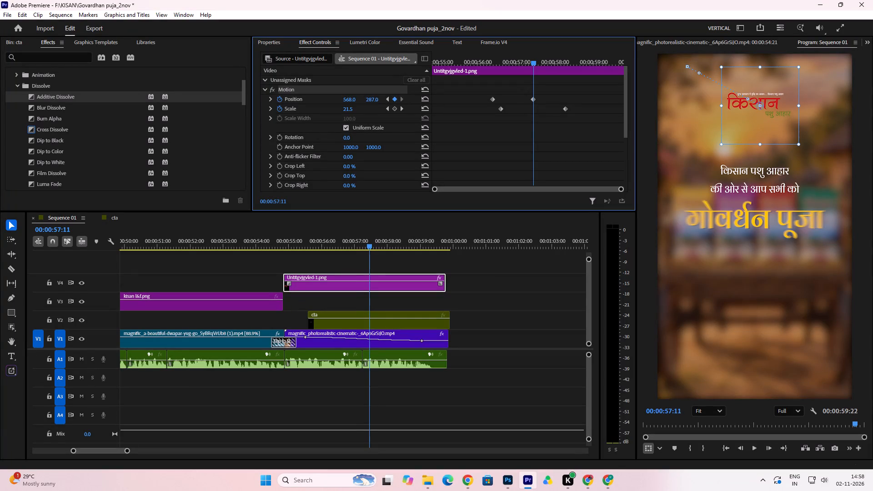
left_click_drag(472, 90, 467, 91)
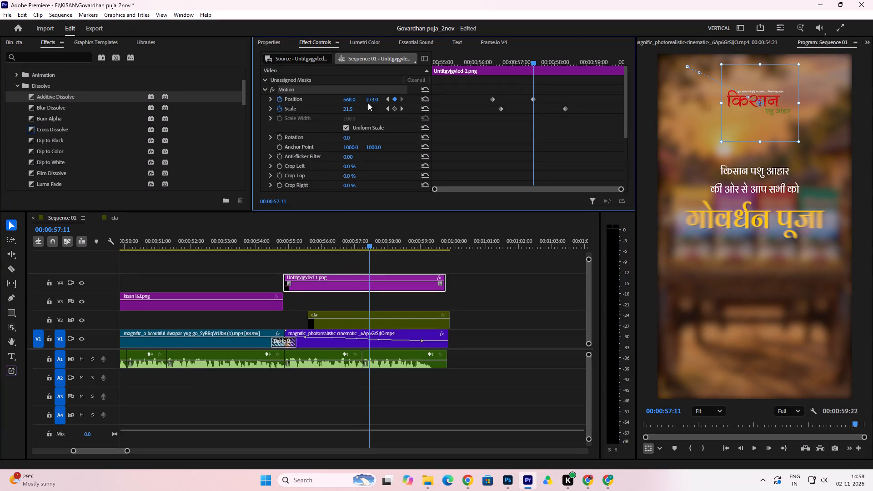
Replay the closing section from just before the V4 logo clip starts to check its animation.
left_click(281, 240)
key("space")
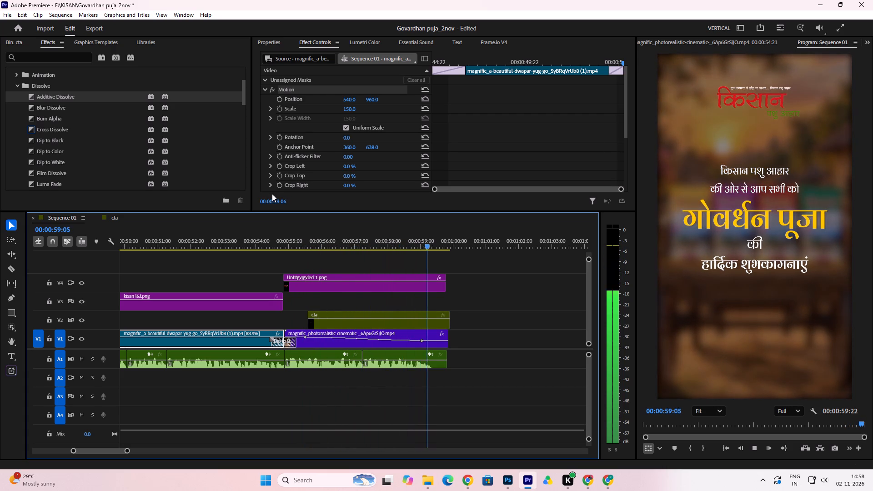
key("space")
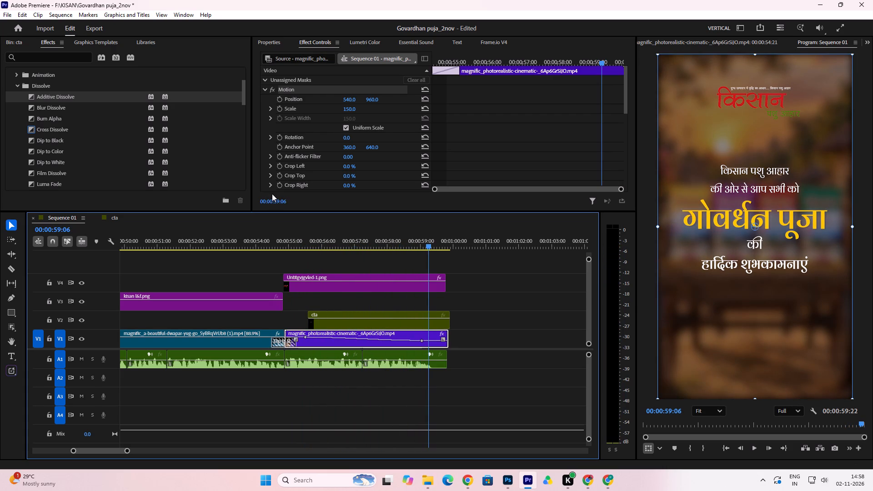
Save the project.
key("ctrl+s")
key("ctrl+s")
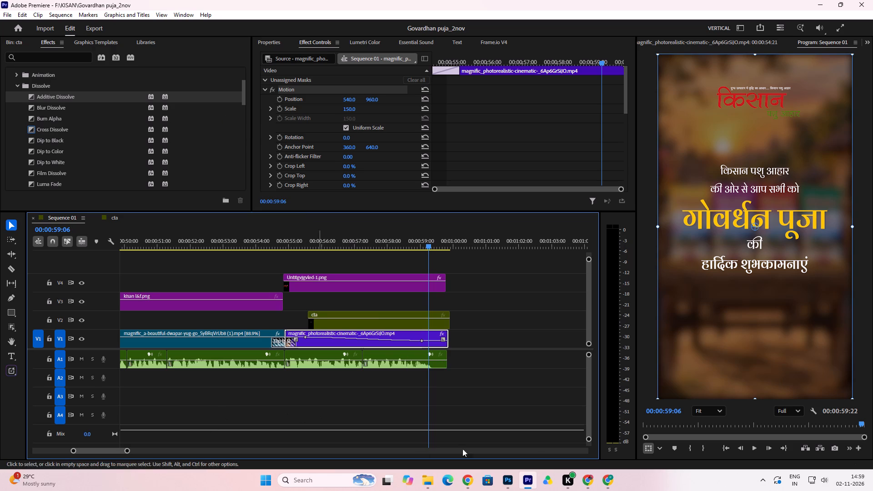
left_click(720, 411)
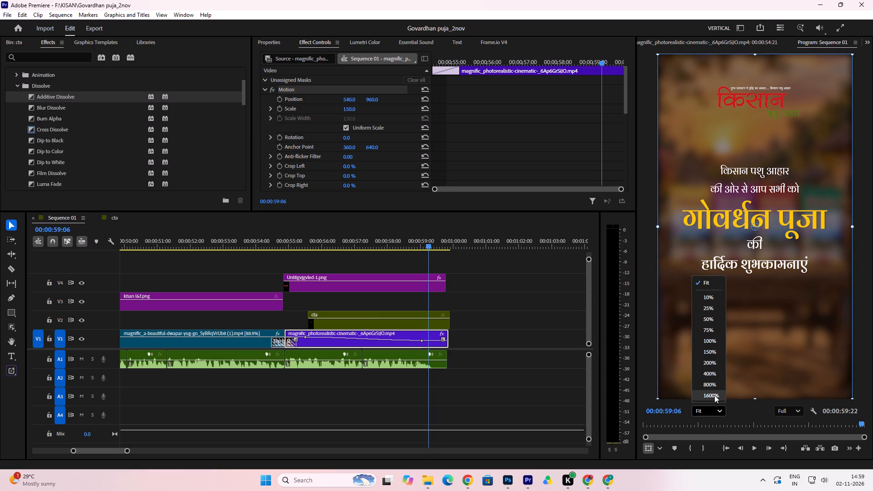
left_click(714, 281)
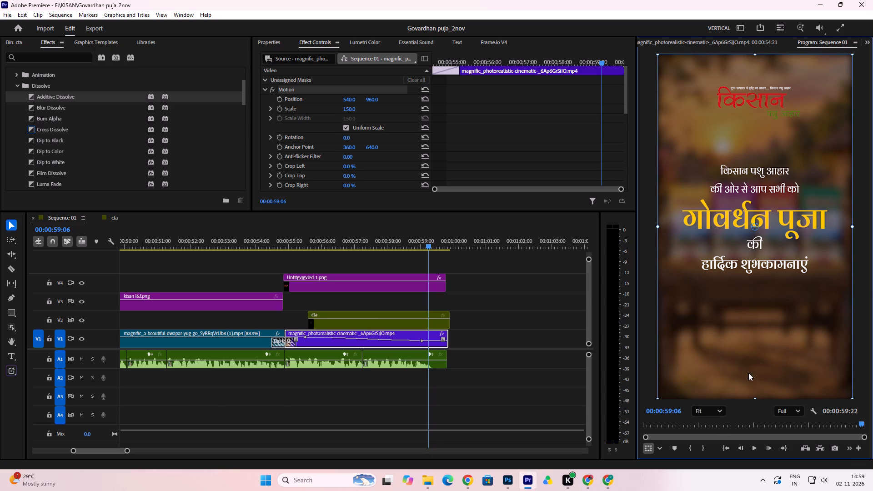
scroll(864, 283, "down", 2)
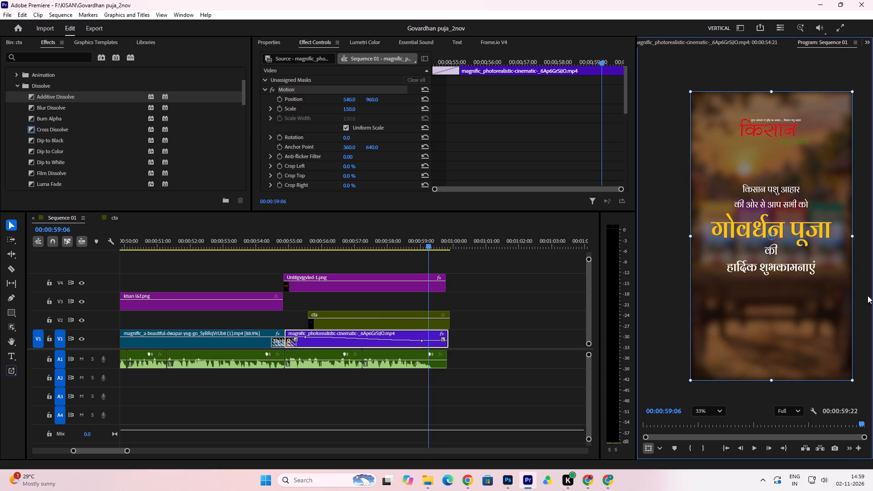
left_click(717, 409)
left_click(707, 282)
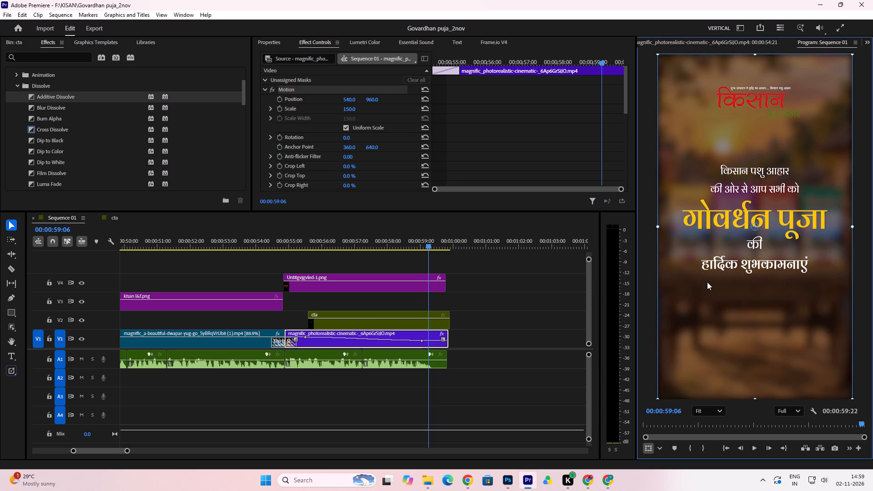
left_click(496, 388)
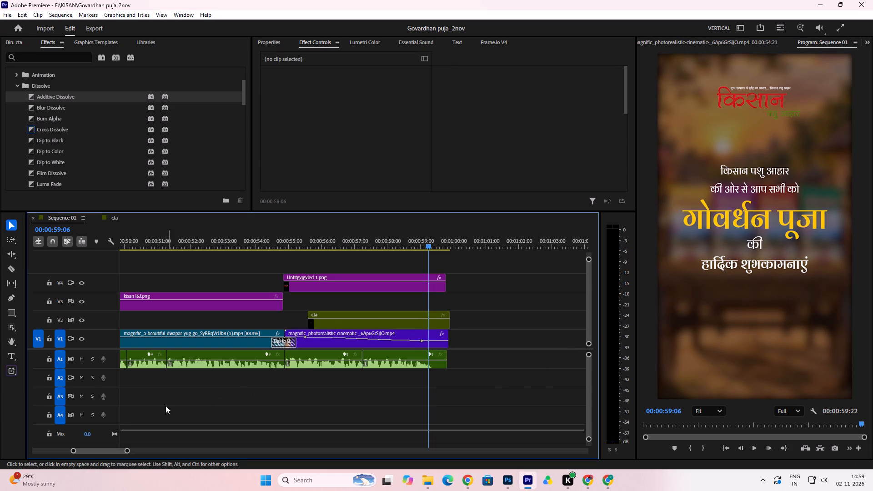
Bring the footer (5) image from the L&F folder onto track V3, directly after the kisan l&f.png clip.
left_click_drag(127, 451, 144, 452)
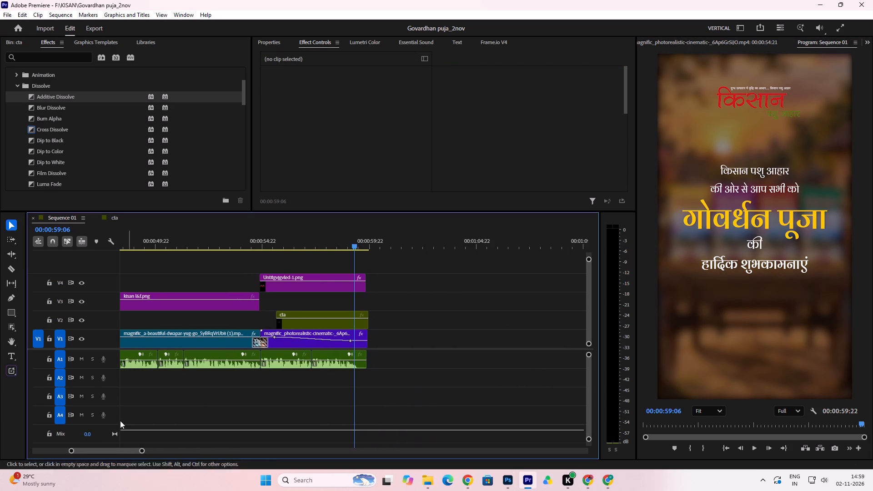
left_click(424, 481)
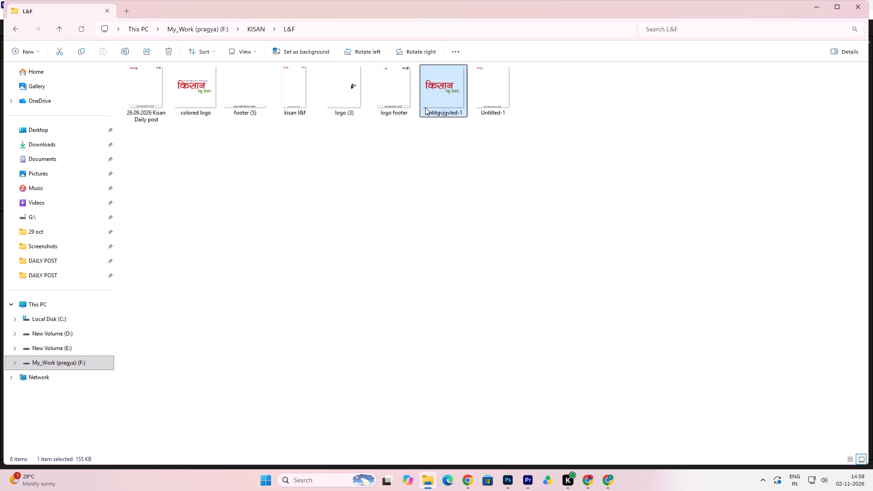
left_click_drag(251, 103, 592, 365)
left_click(558, 376)
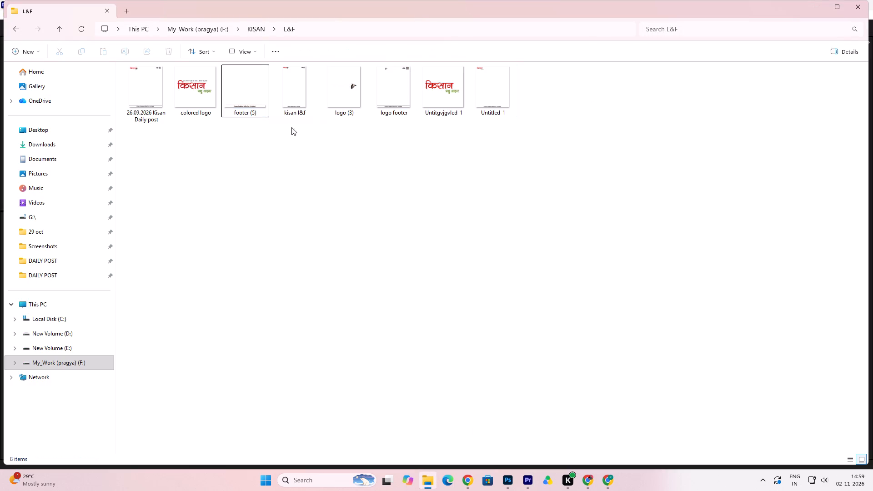
left_click(228, 95)
left_click_drag(229, 73, 535, 474)
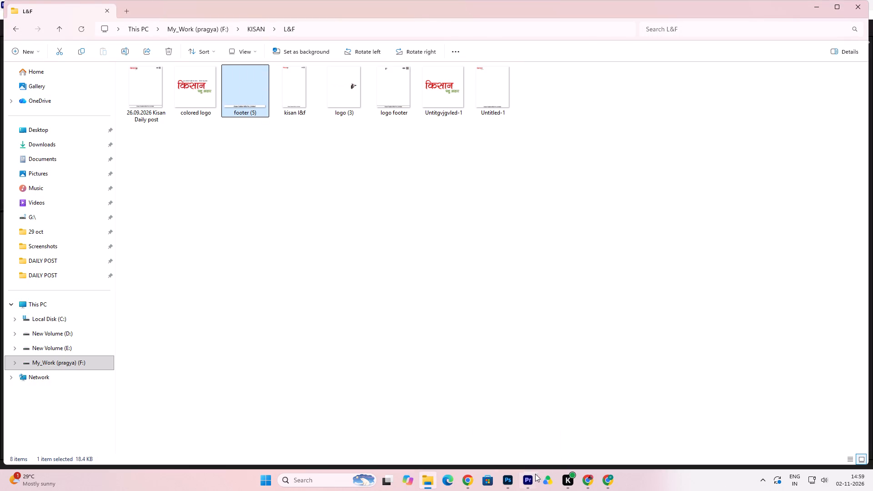
left_click_drag(535, 474, 264, 298)
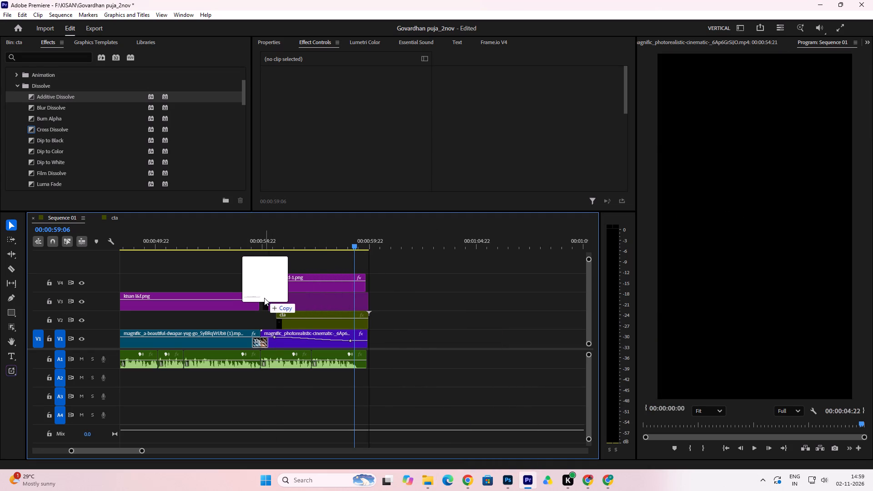
left_click_drag(264, 298, 258, 299)
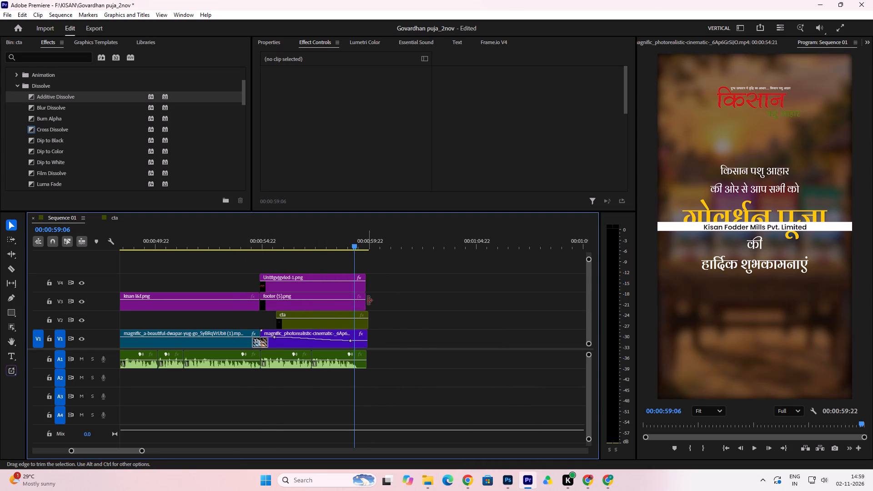
Extend the V4 logo and V3 footer clips together to a duration of 00:00:05:02, ending level with the cta clip.
left_click_drag(380, 278, 361, 295)
left_click_drag(366, 292, 370, 291)
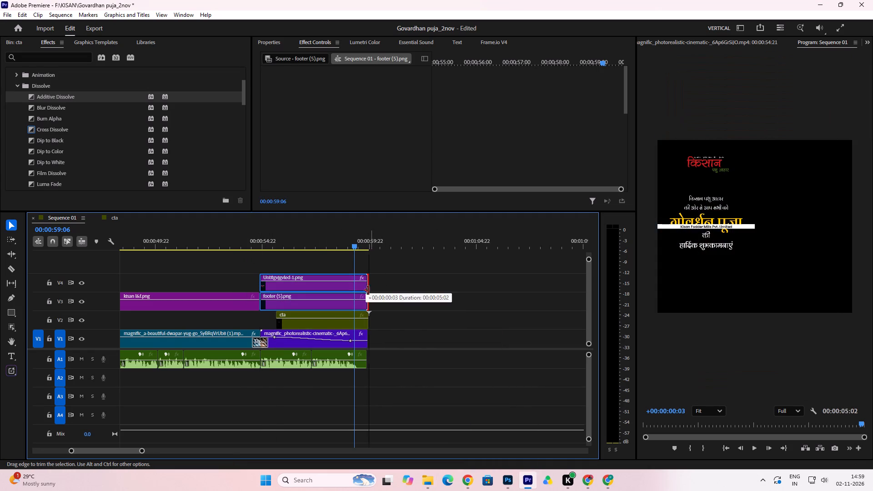
left_click(299, 285)
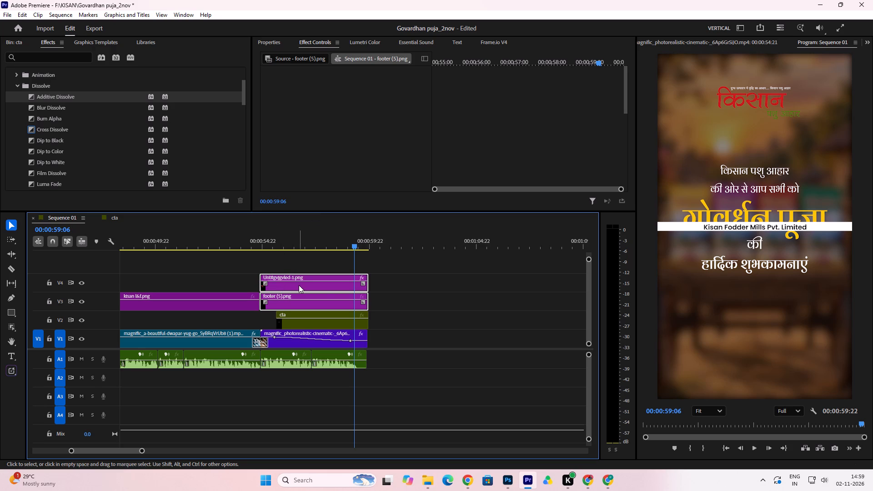
left_click(443, 305)
left_click(356, 285)
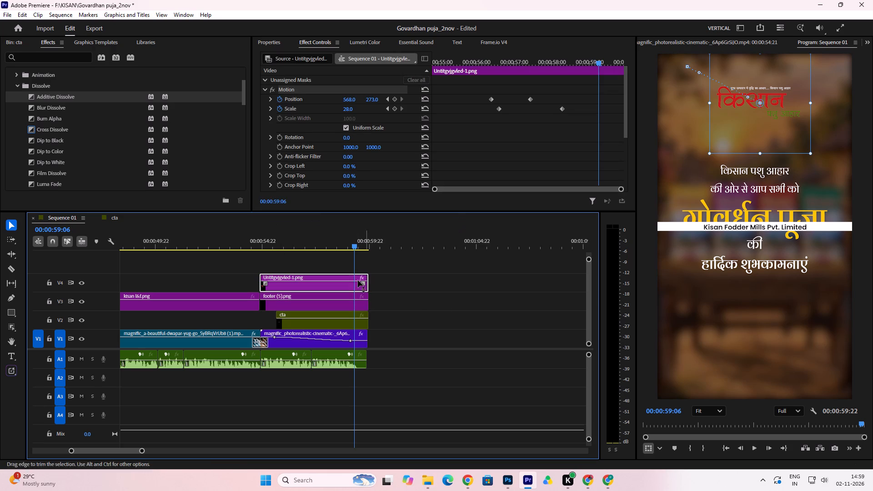
Move the V3 footer strip to the bottom of the frame, with a vertical Position of about 1878.
left_click(337, 305)
left_click_drag(374, 98, 520, 104)
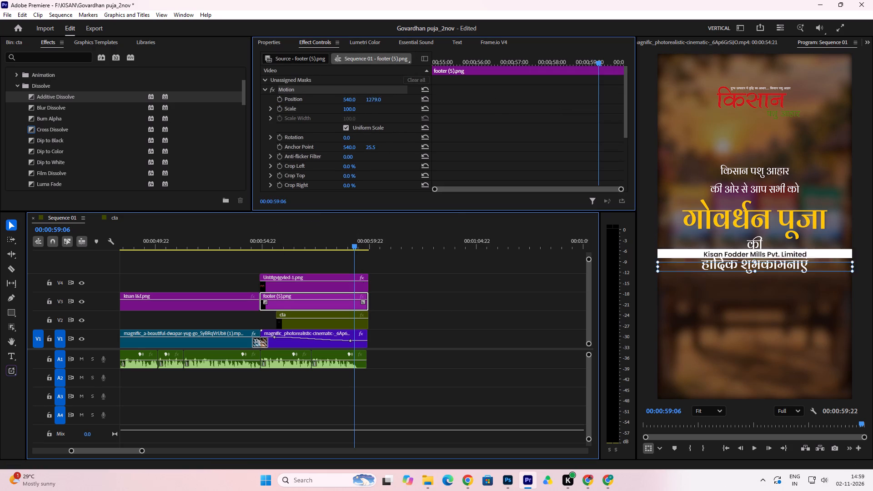
left_click_drag(520, 104, 792, 94)
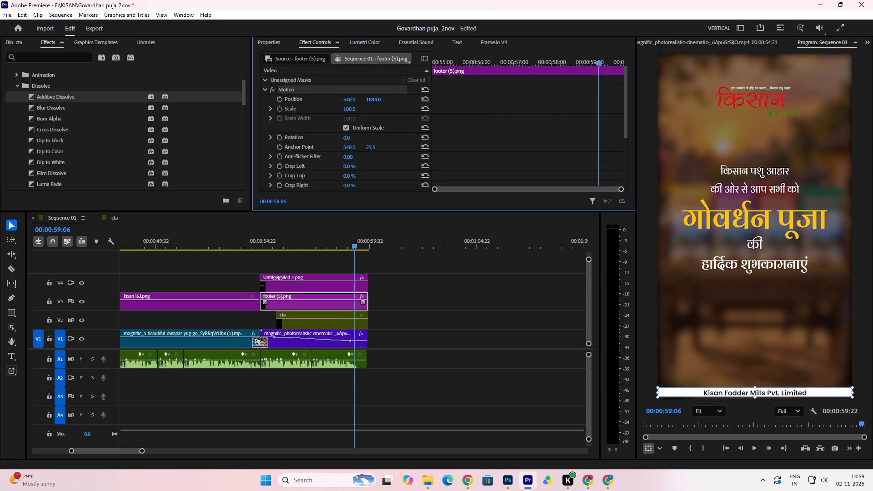
left_click_drag(792, 94, 788, 94)
Fine-tune the footer strip's vertical Position to 1895 so it sits flush with the frame's bottom edge.
scroll(769, 353, "up", 6)
scroll(795, 386, "down", 10)
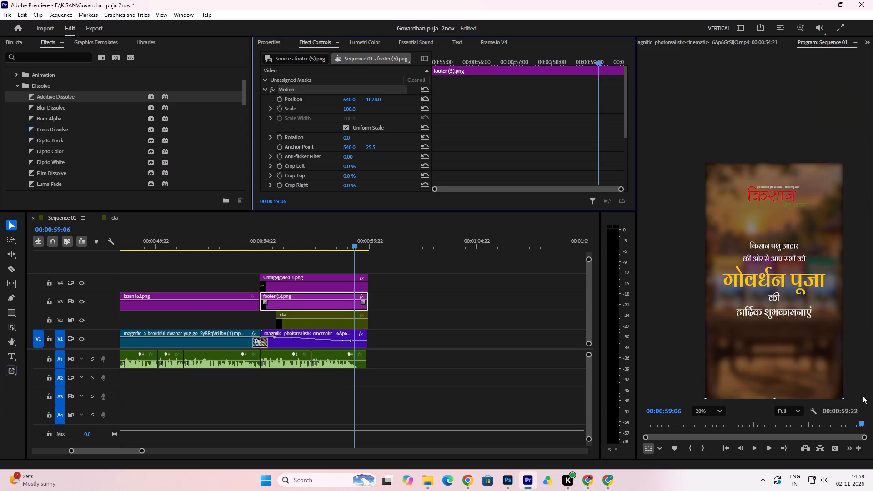
scroll(859, 398, "up", 14)
scroll(856, 383, "down", 4)
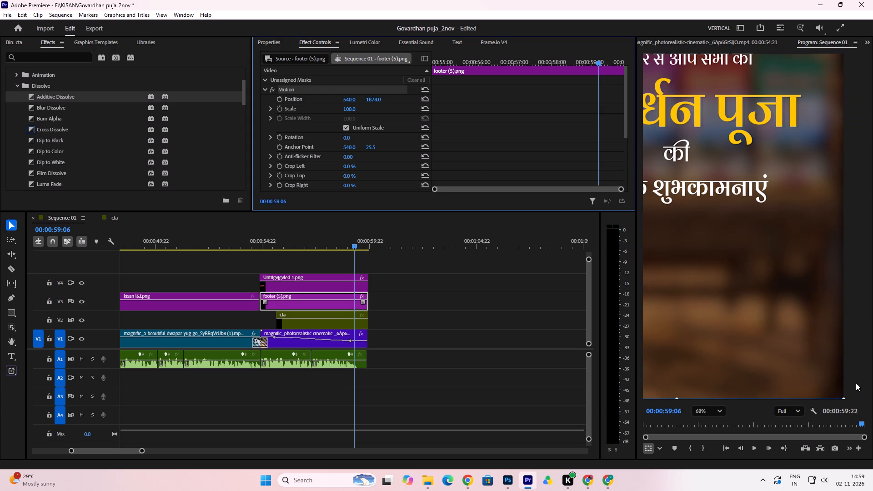
scroll(838, 394, "down", 7)
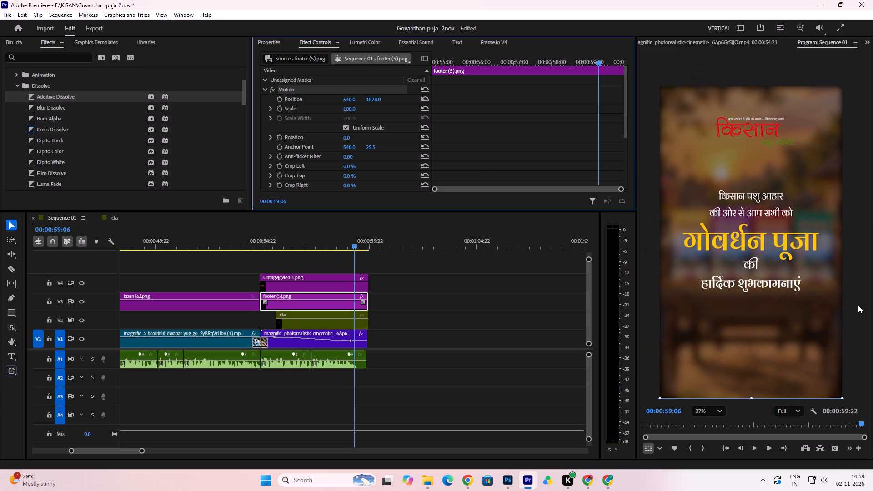
scroll(859, 306, "down", 4)
scroll(796, 399, "up", 6)
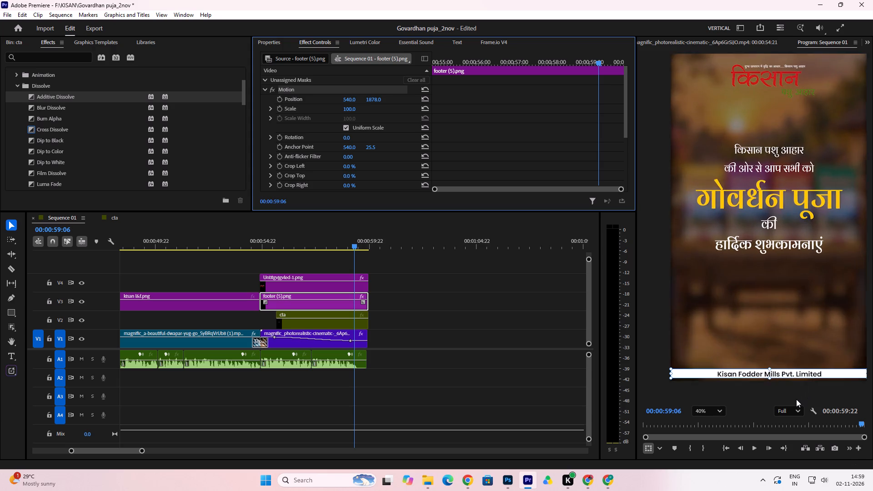
scroll(796, 399, "up", 14)
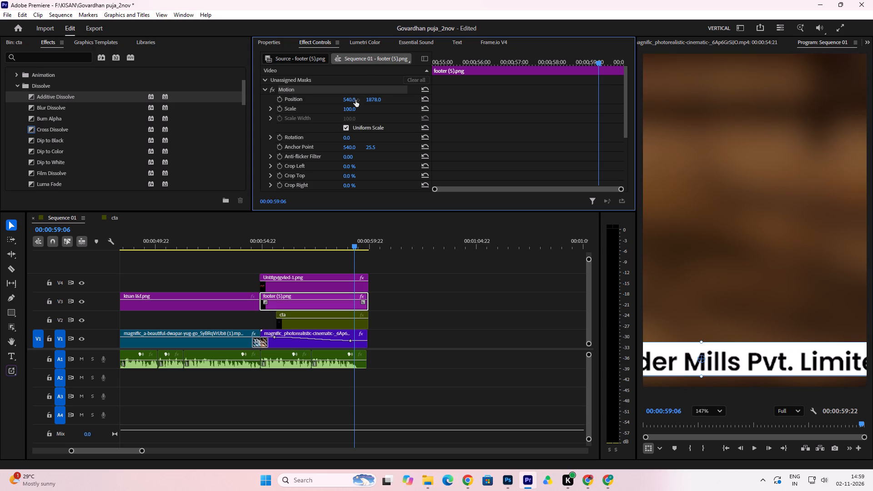
left_click_drag(377, 100, 378, 100)
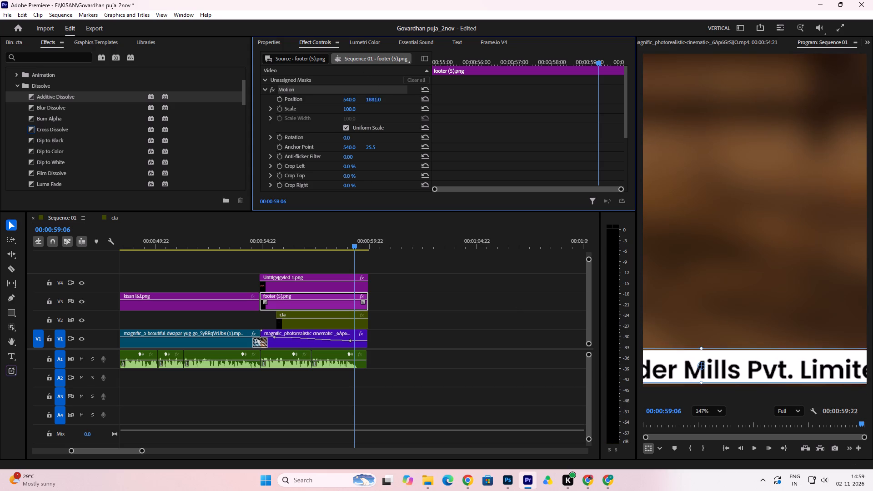
left_click_drag(378, 100, 383, 99)
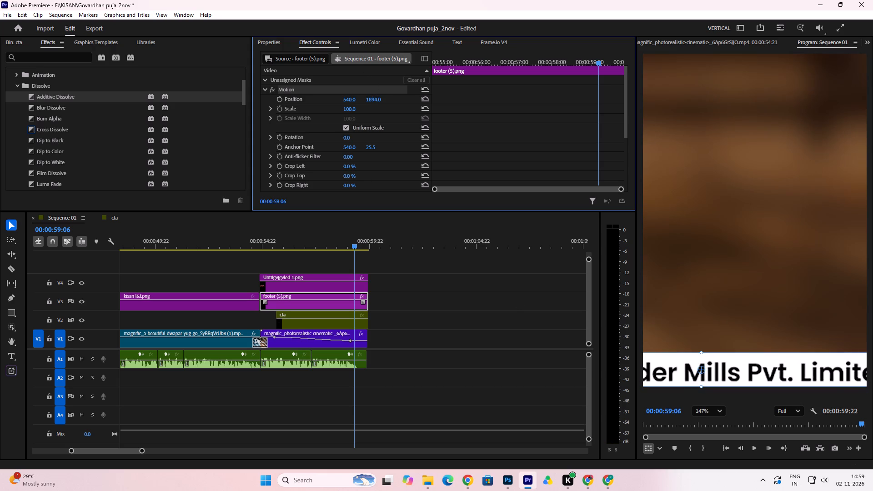
left_click_drag(383, 99, 382, 99)
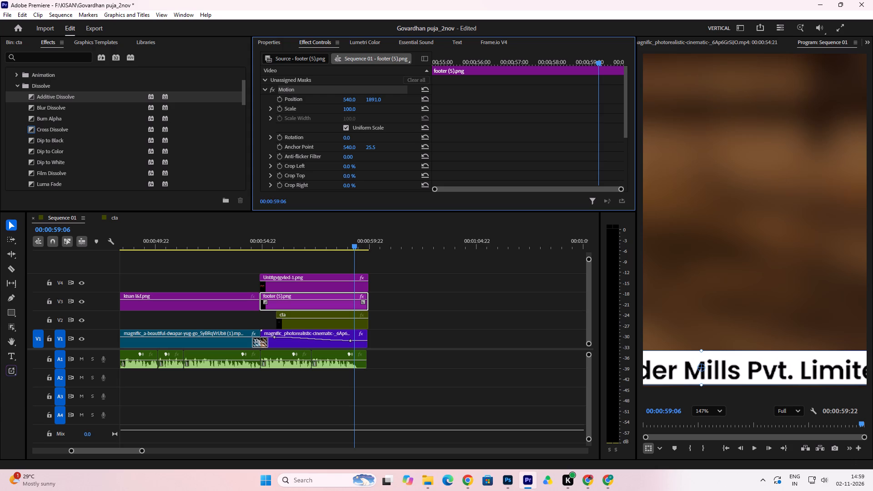
left_click_drag(382, 99, 380, 98)
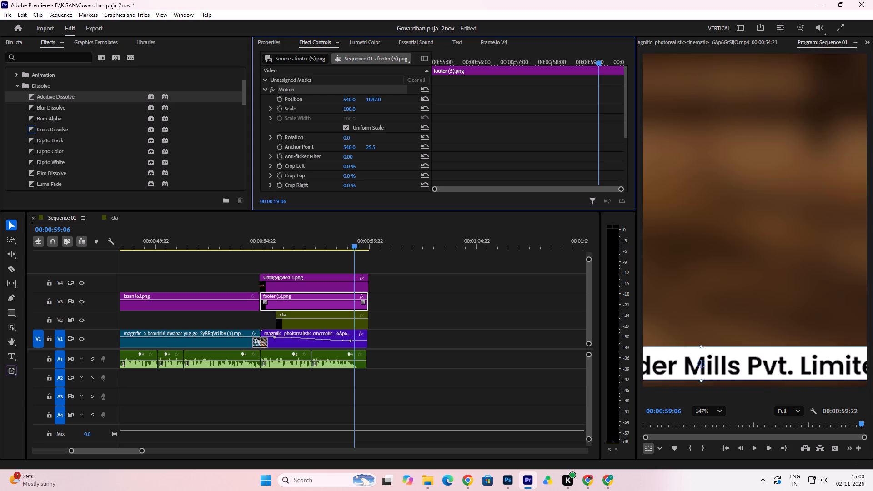
left_click_drag(380, 98, 382, 97)
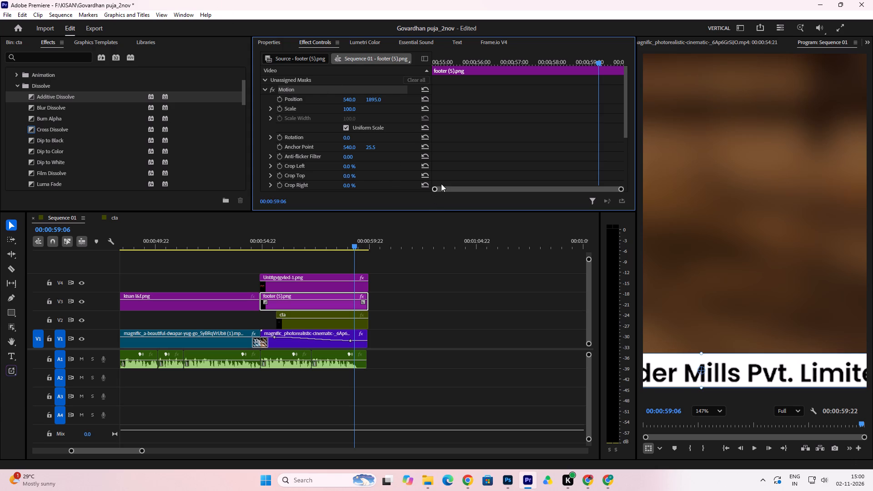
key("ctrl+0")
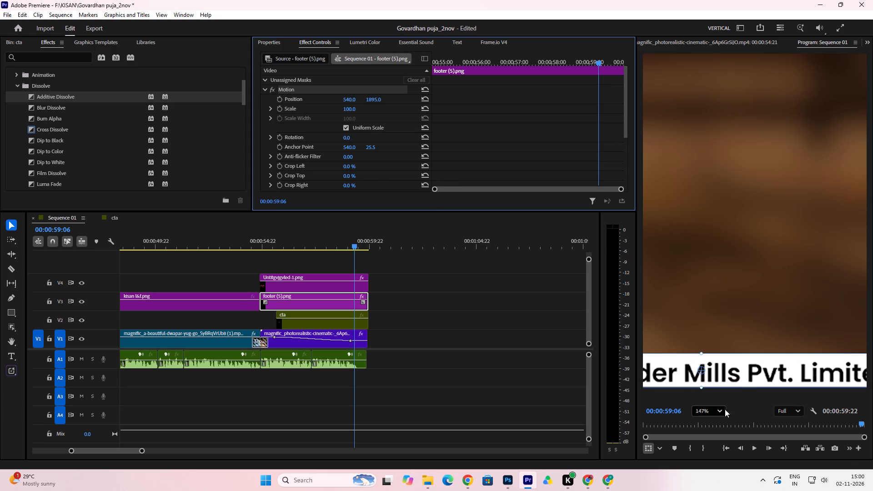
left_click(722, 410)
left_click(717, 280)
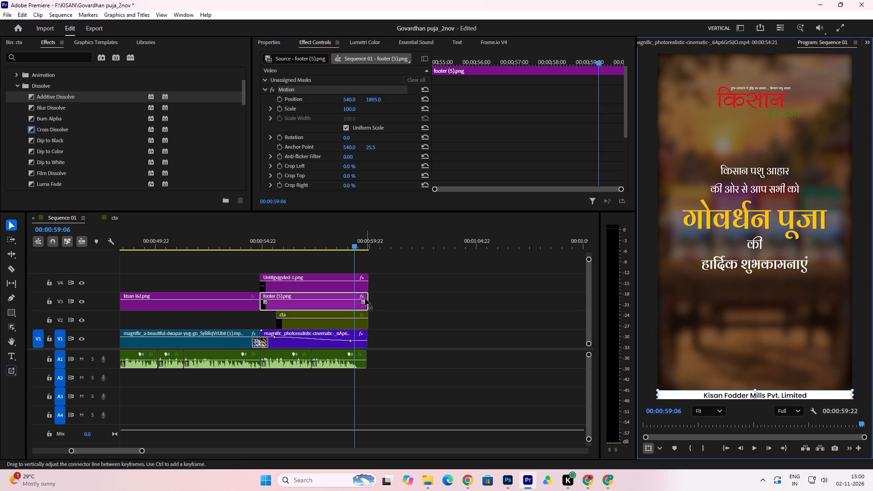
Add a closing transition of about 20 frames to the end of the V3 footer clip.
left_click_drag(364, 302, 351, 303)
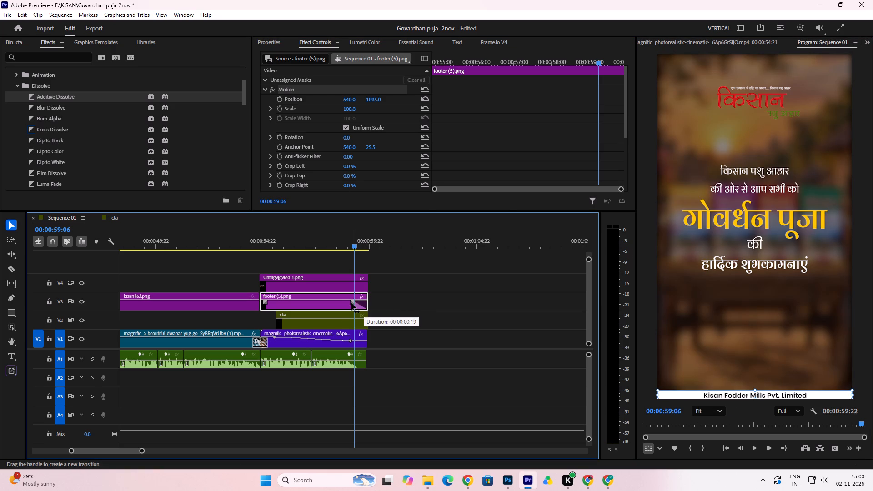
left_click_drag(351, 303, 349, 304)
Play the sequence from about 00:00:38:07 through to its end and save the project.
left_click_drag(141, 450, 153, 451)
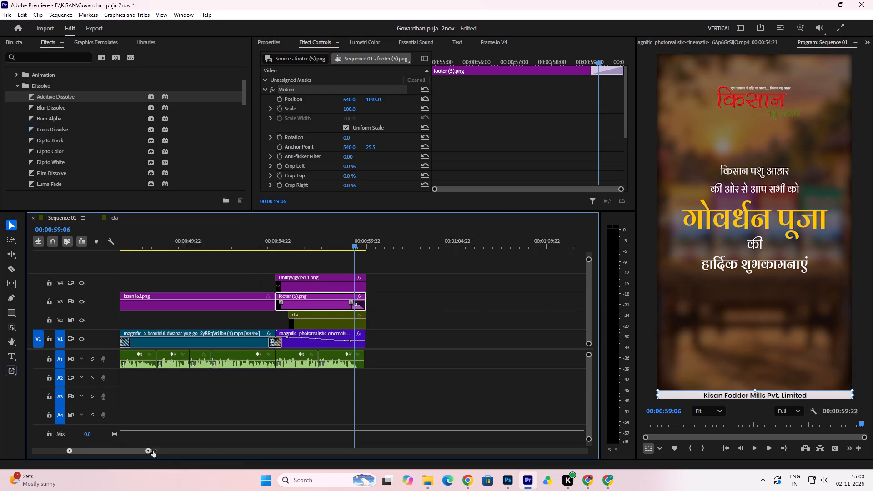
left_click_drag(153, 451, 270, 477)
left_click(271, 242)
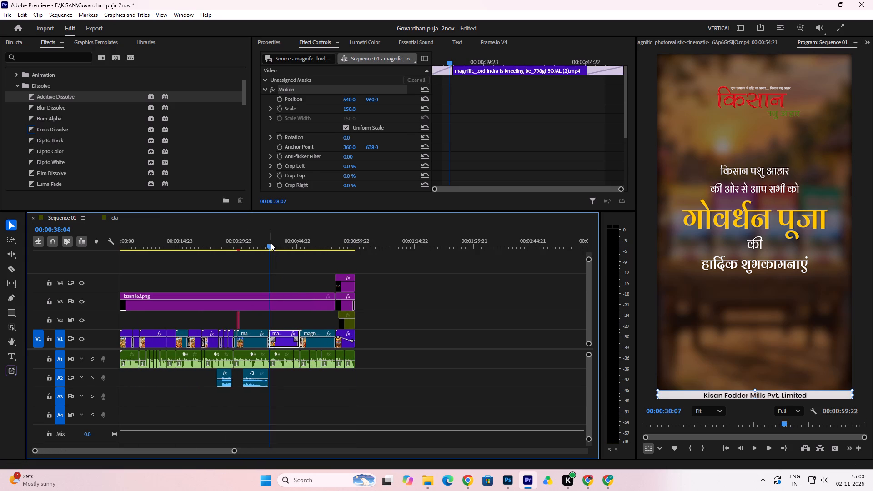
key("space")
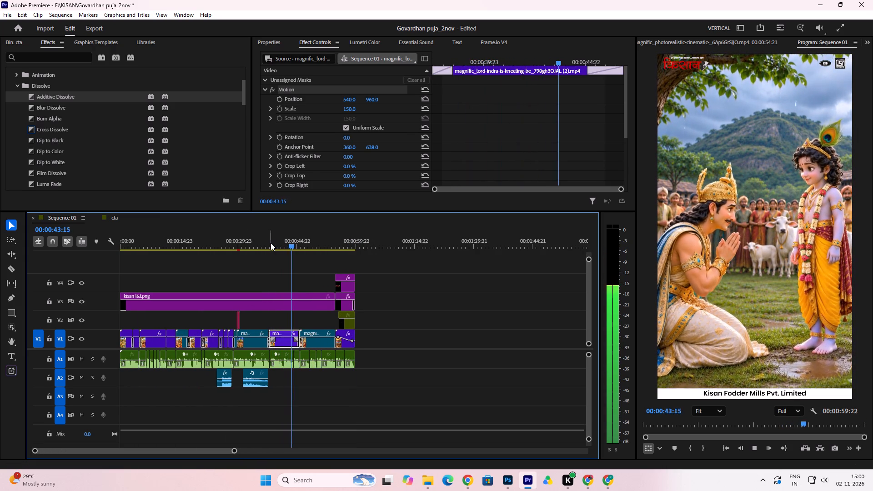
key("ctrl+s")
key("ctrl+s")
key("space")
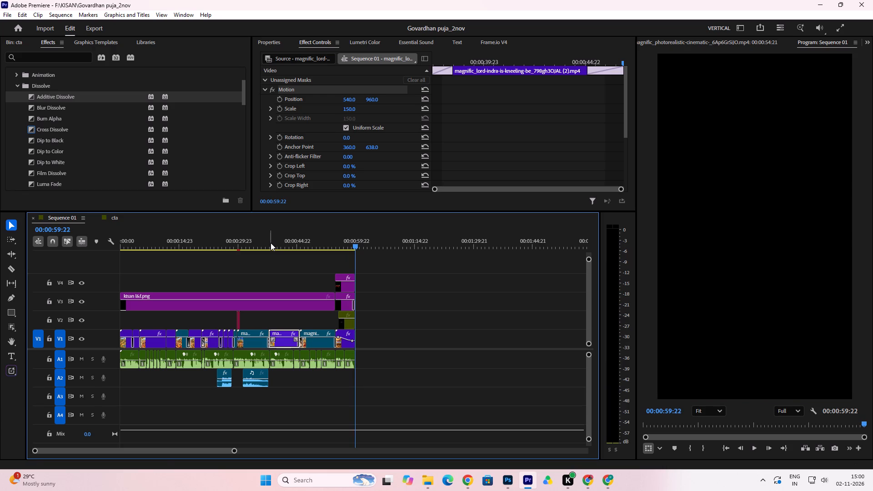
Delete both Opacity keyframes from the last V1 background clip and play back the closing section.
left_click(345, 345)
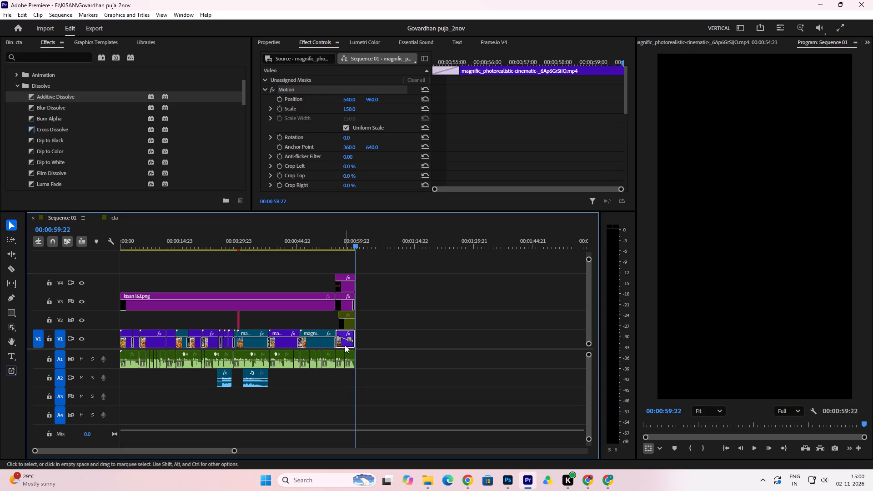
left_click(343, 235)
scroll(376, 151, "down", 7)
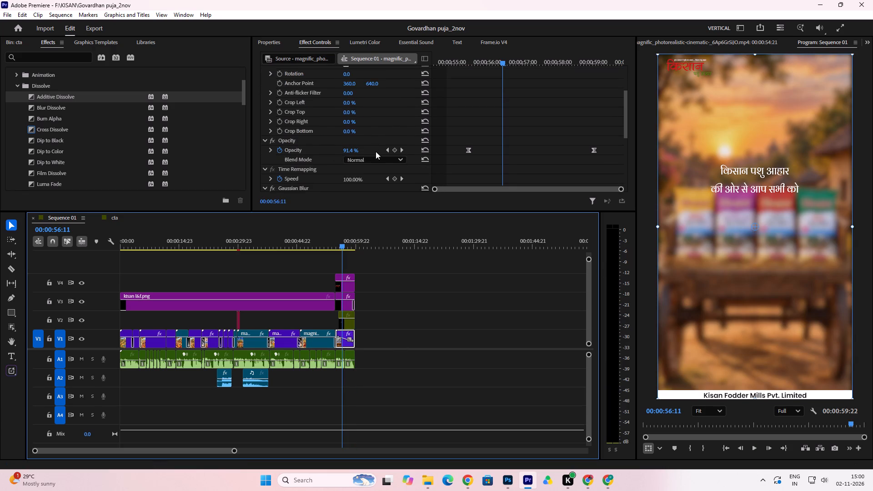
scroll(376, 151, "down", 8)
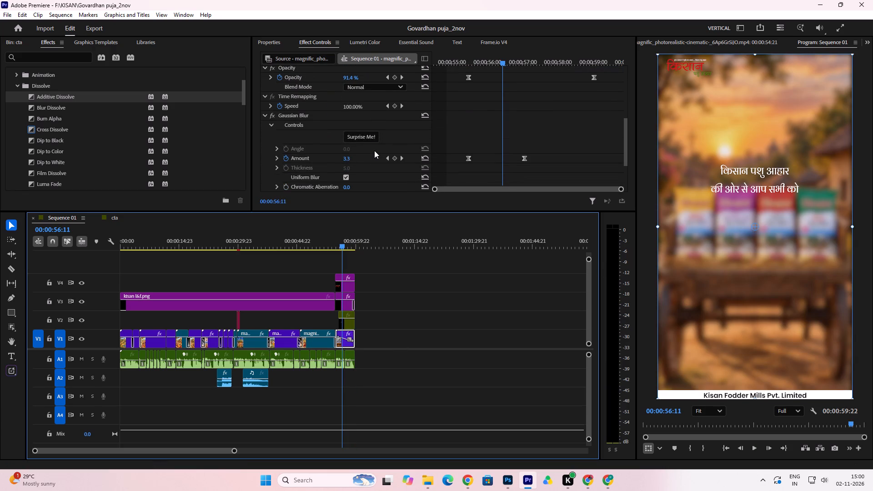
scroll(374, 150, "down", 2)
scroll(339, 147, "up", 3)
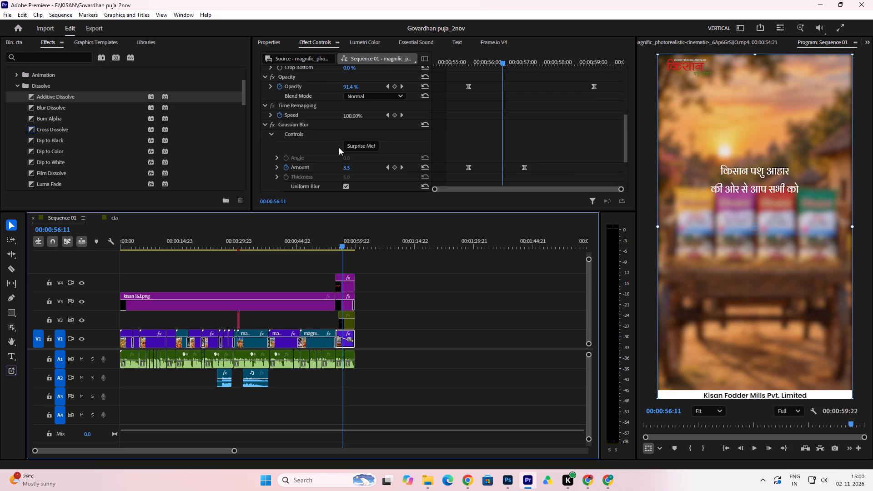
scroll(339, 147, "up", 4)
left_click_drag(608, 117, 478, 135)
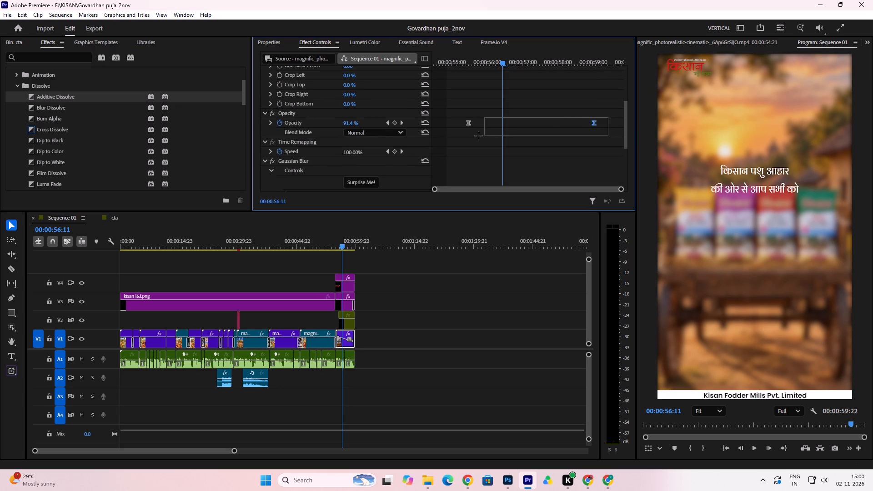
left_click_drag(478, 135, 457, 130)
key("Delete")
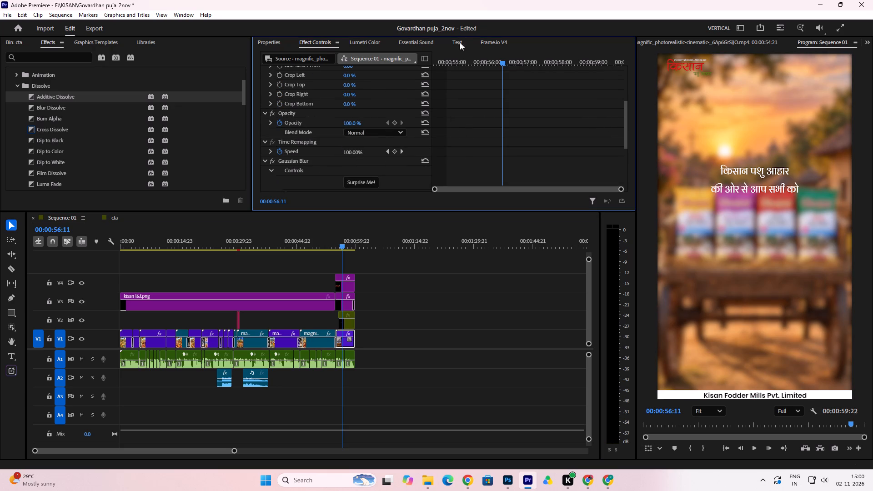
left_click(333, 243)
key("space")
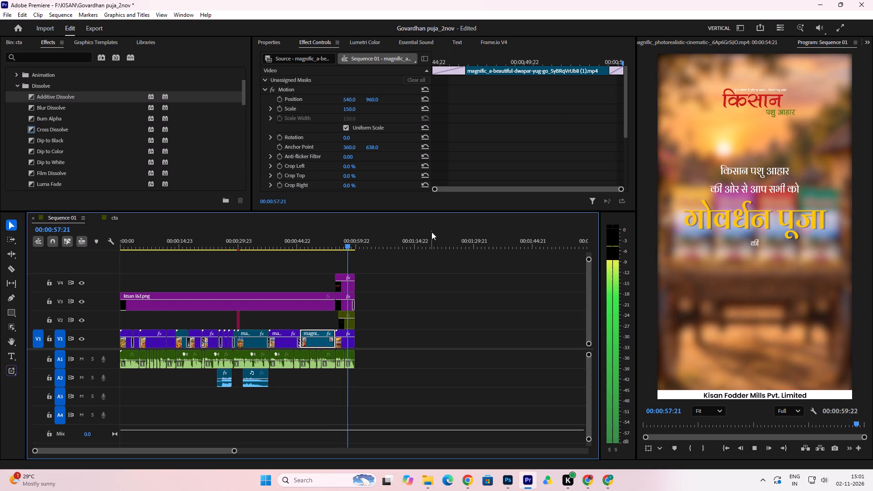
key("space")
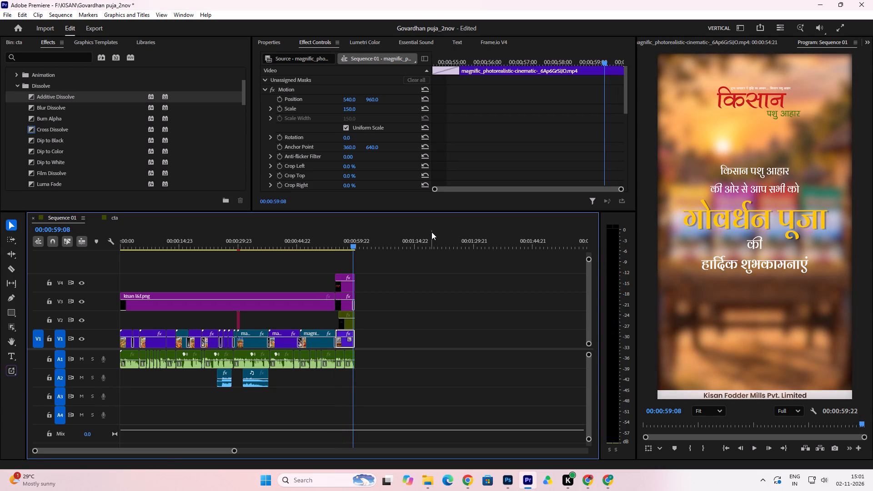
Replace the second Gaussian Blur Amount keyframe on the last V1 clip with one of 6.0 at 00:00:57:04.
left_click(345, 343)
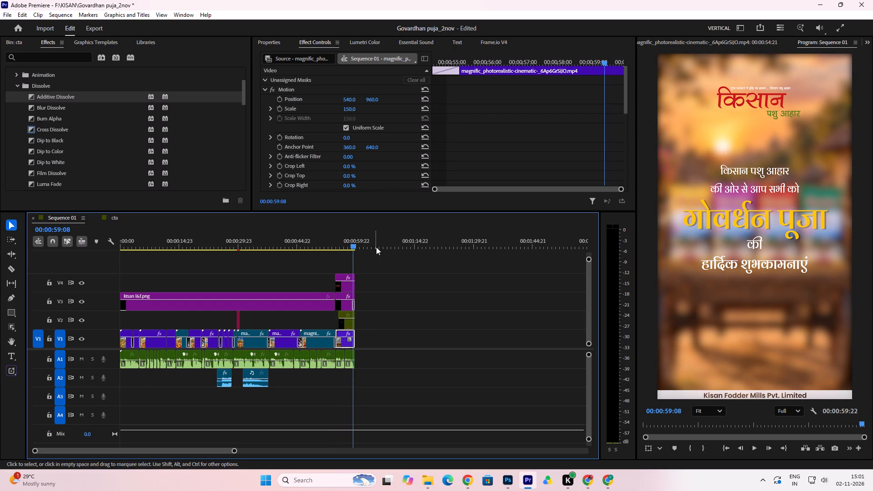
scroll(380, 185, "down", 12)
scroll(404, 155, "down", 2)
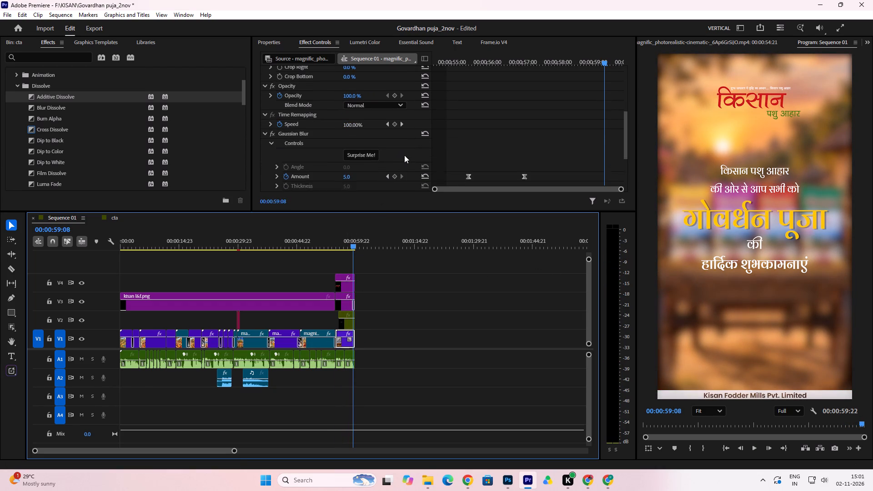
scroll(404, 155, "down", 3)
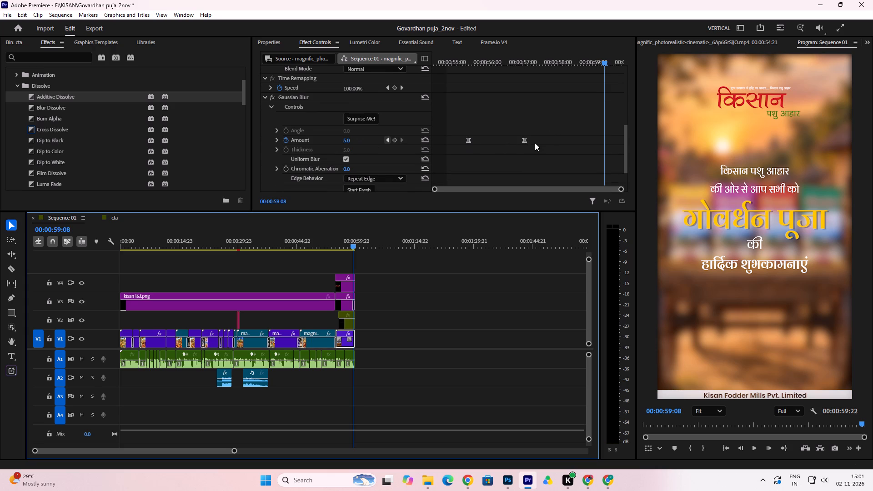
left_click(523, 140)
left_click(523, 60)
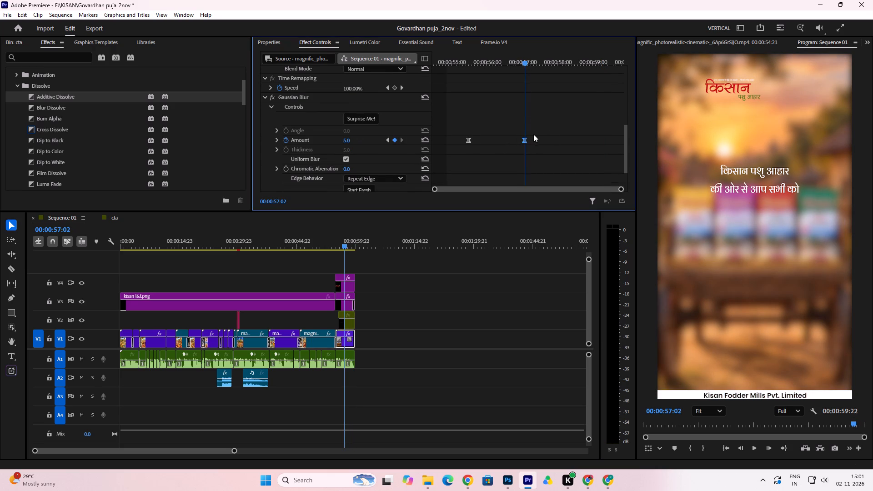
left_click_drag(532, 135, 514, 153)
key("Delete")
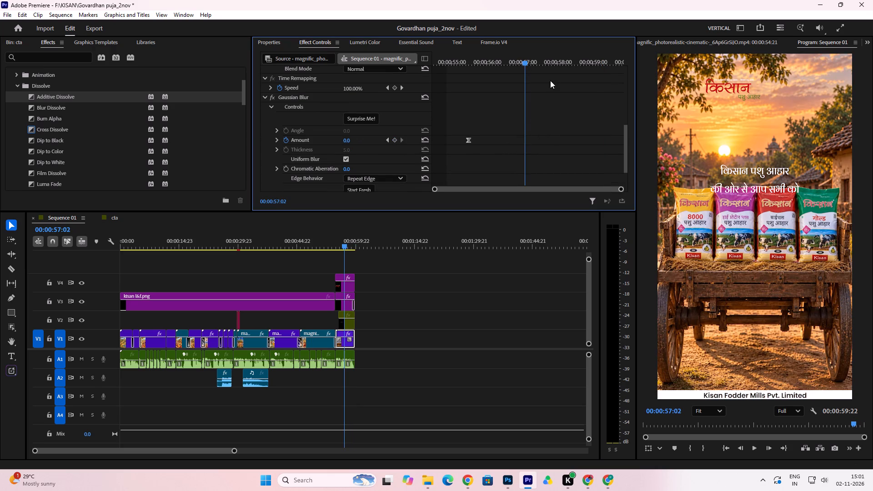
left_click(525, 61)
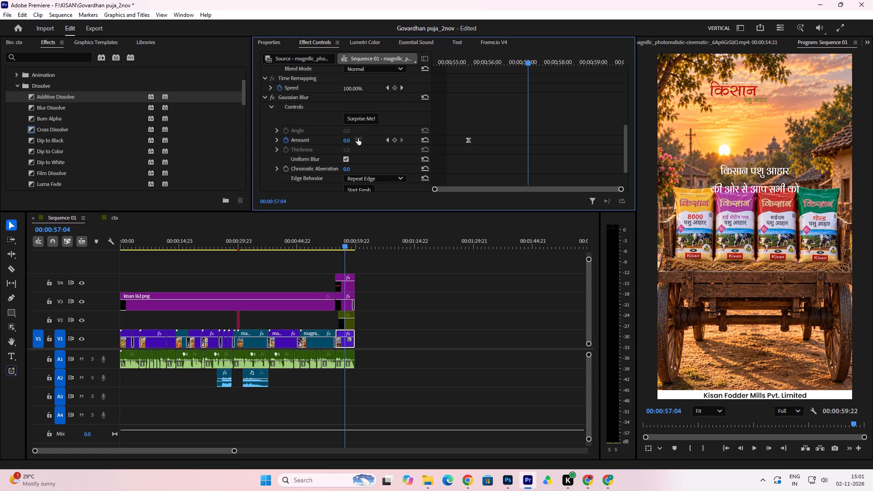
left_click(348, 141)
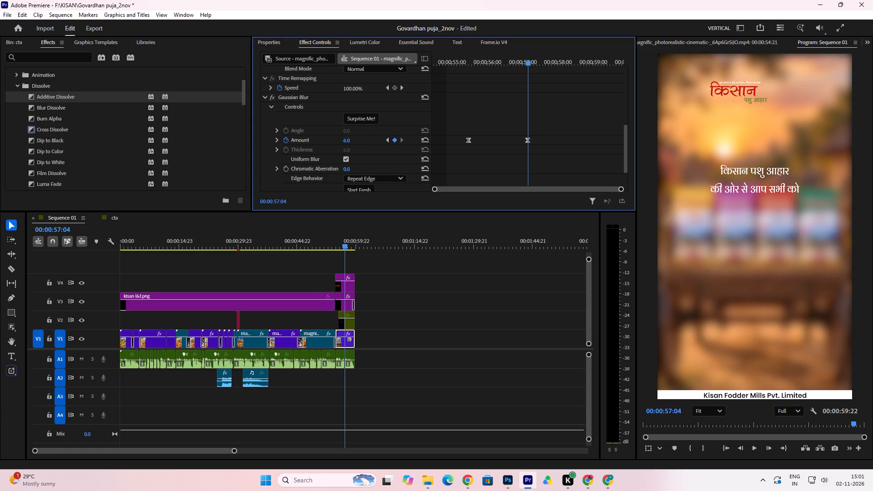
Play back the closing section from 00:00:52:04 and examine the last V1 clip's Gaussian Blur settings.
left_click(326, 241)
key("space")
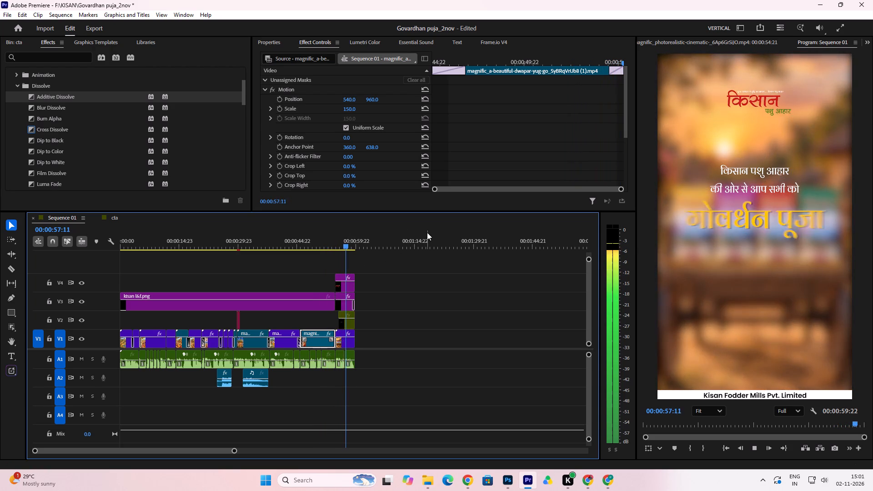
key("space")
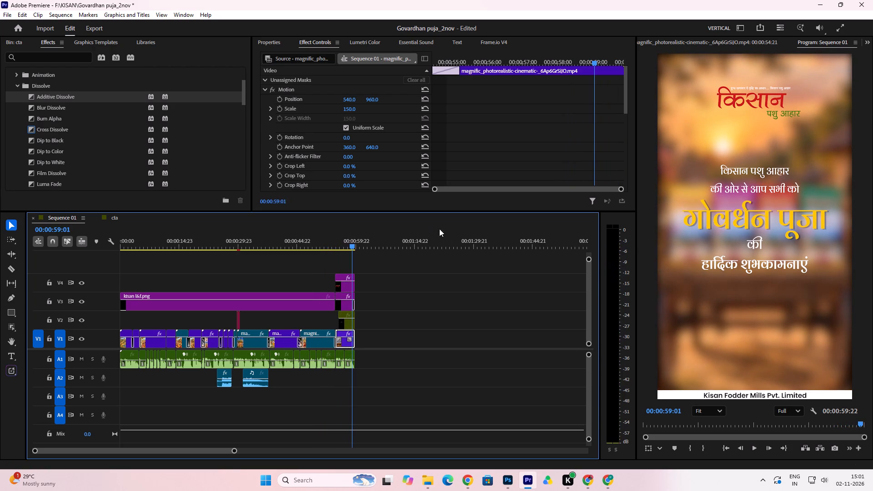
scroll(383, 154, "down", 19)
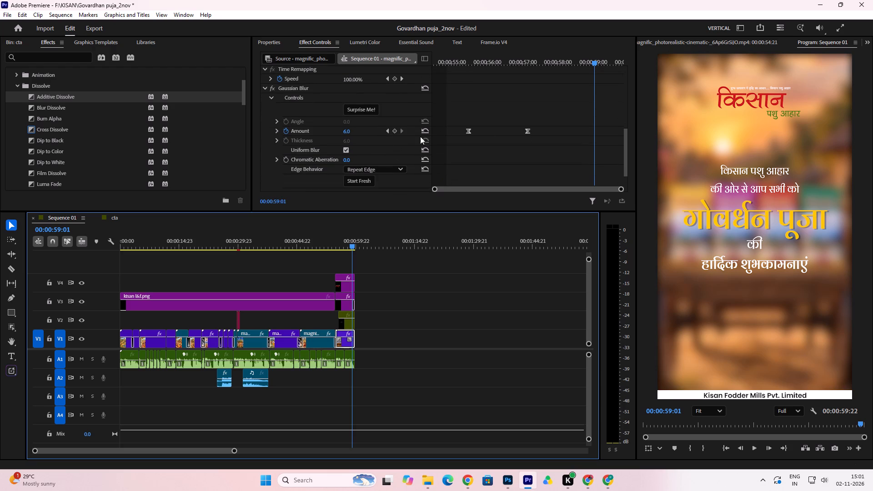
left_click(528, 124)
scroll(536, 156, "down", 6)
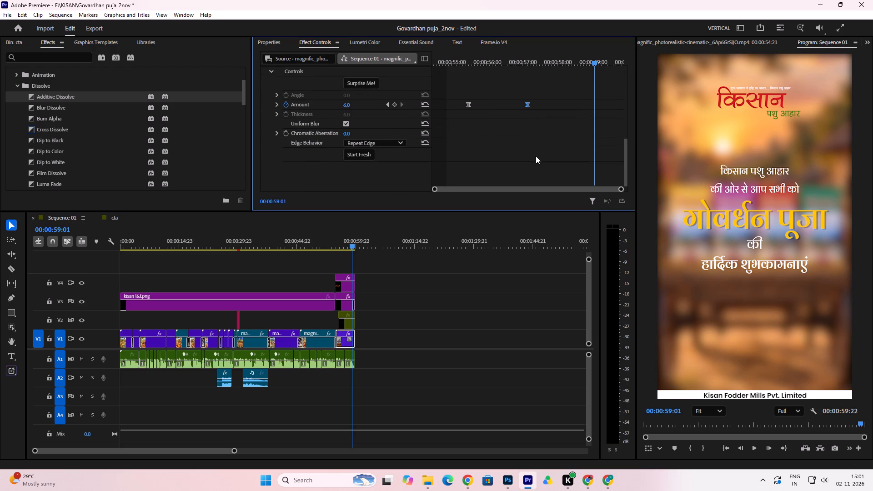
scroll(536, 156, "down", 4)
scroll(375, 130, "up", 2)
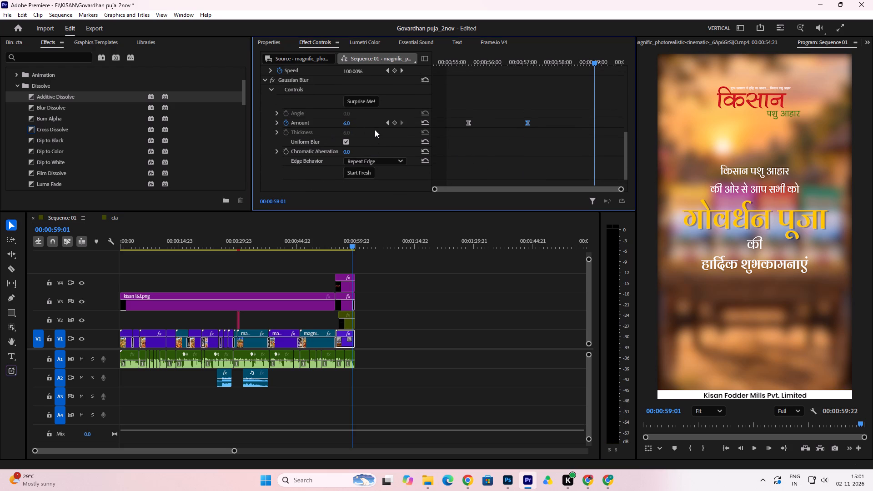
key("space")
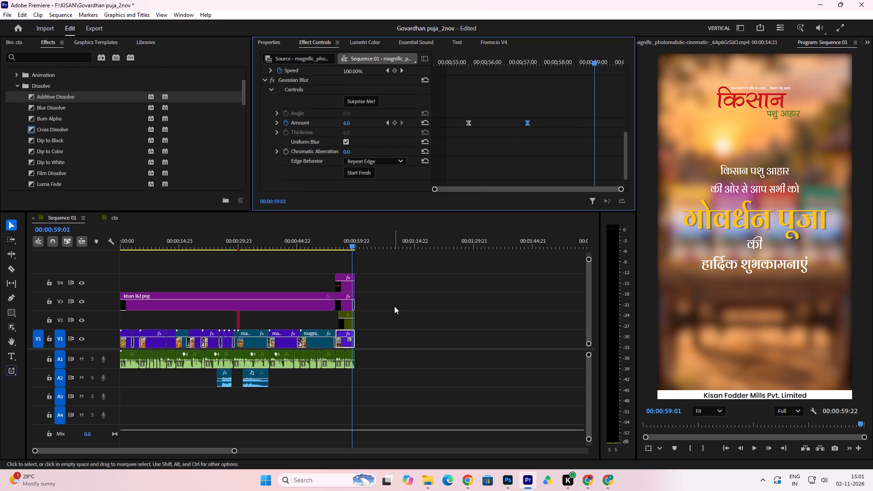
Save the project with the playhead returned to the start of Sequence 01 at 00:00:00:00.
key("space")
key("ctrl+s")
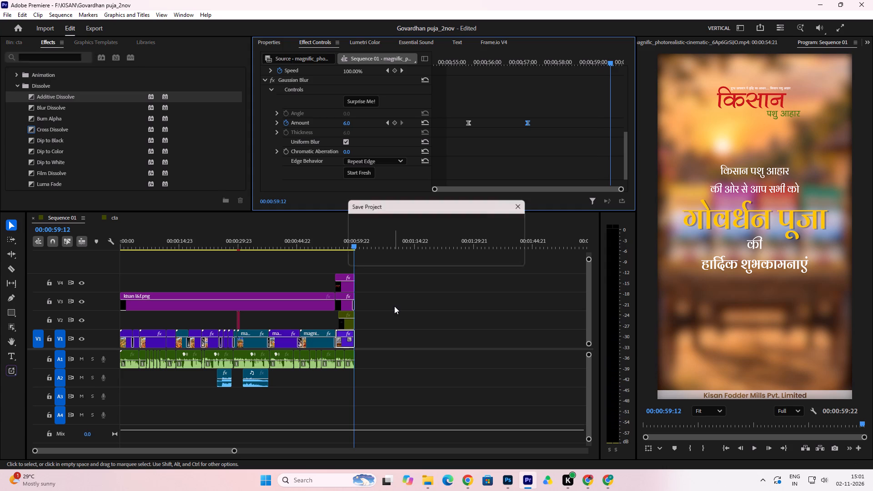
key("ctrl+s")
left_click_drag(234, 450, 240, 449)
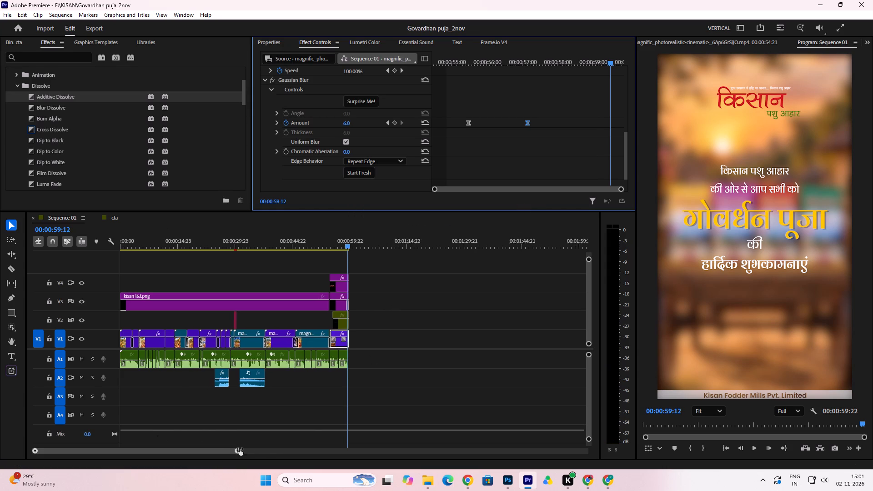
left_click_drag(240, 449, 286, 451)
left_click_drag(202, 242, 75, 259)
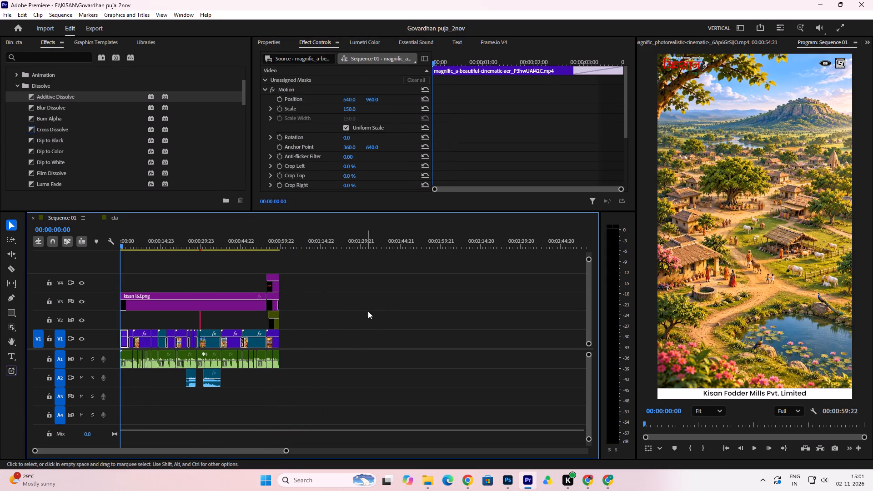
key("ctrl+s")
Switch to Chrome, close the open zoodle.kids reel and open the bhagavadgitaforall_ post from the #govardhanpuja results.
left_click(608, 482)
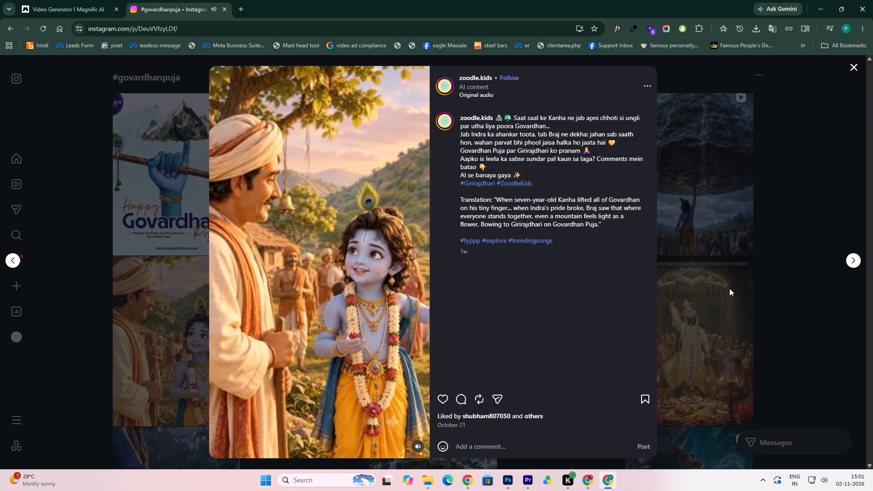
left_click(729, 288)
left_click(574, 347)
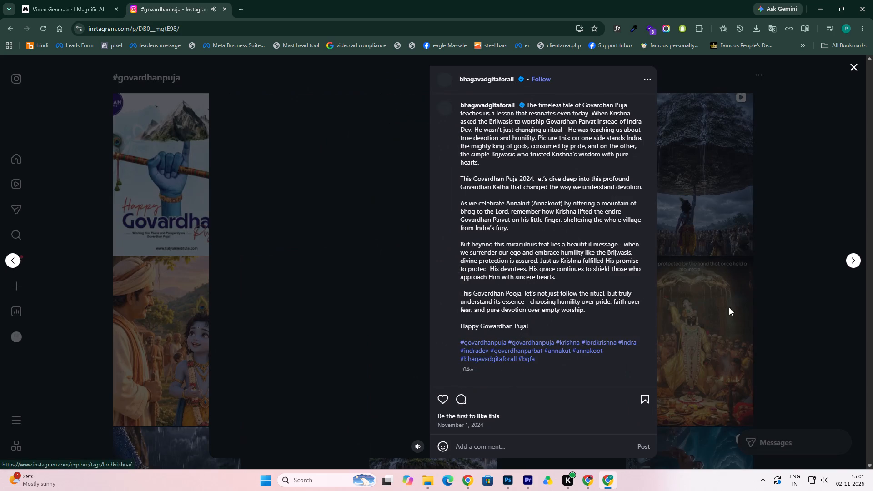
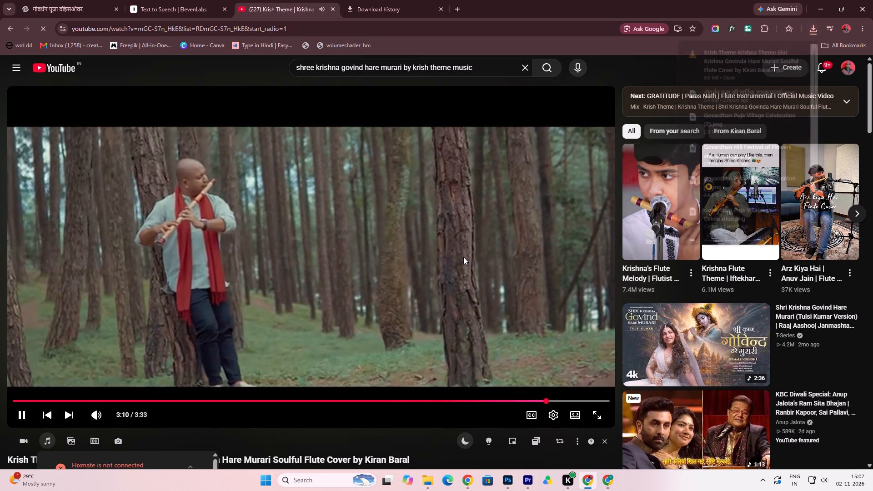
Pause the YouTube video and add the downloaded Krish Theme flute track from Downloads to Sequence 01 at the start of A3.
left_click(256, 271)
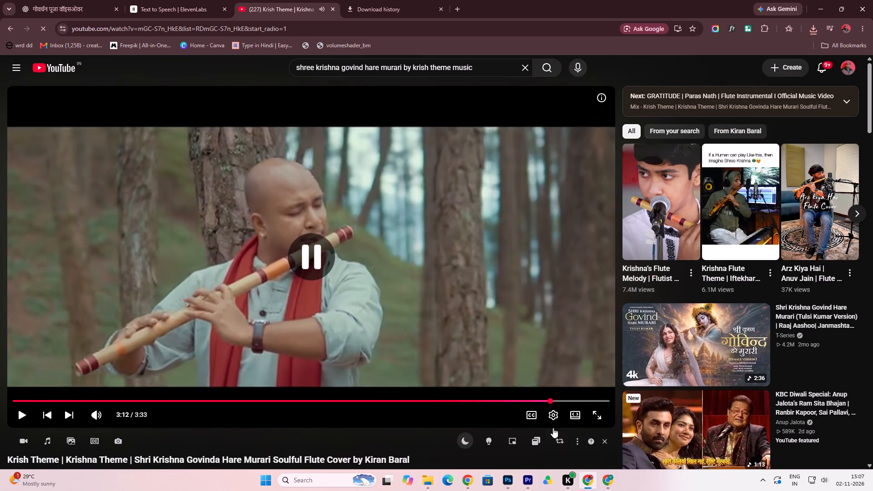
left_click(430, 483)
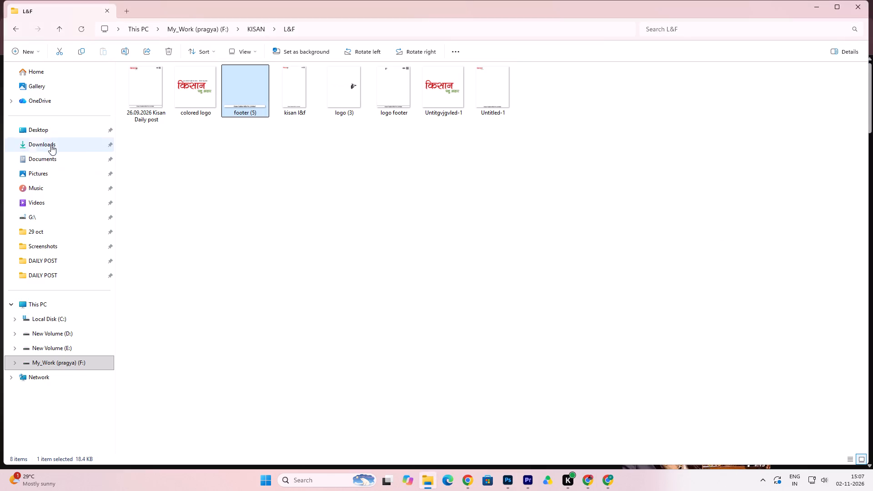
left_click(50, 141)
left_click(168, 133)
left_click_drag(166, 119, 533, 376)
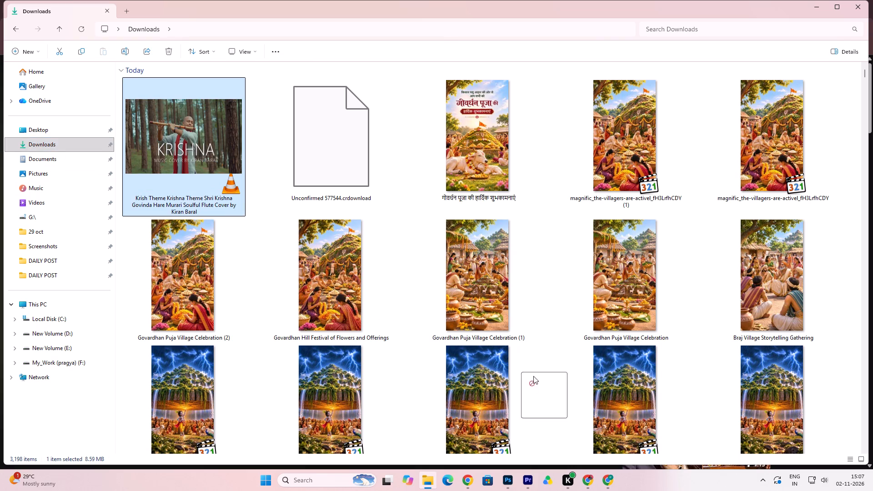
left_click_drag(533, 376, 198, 98)
scroll(205, 170, "down", 1)
left_click_drag(187, 102, 520, 359)
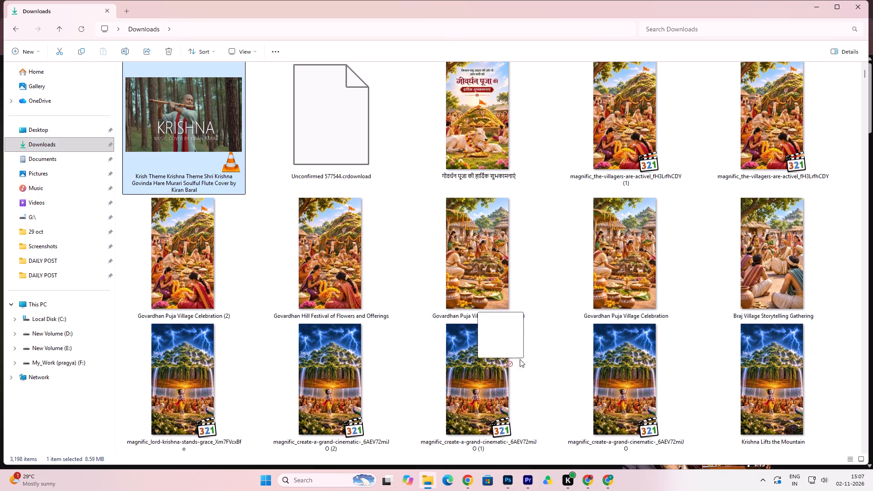
left_click_drag(520, 359, 327, 351)
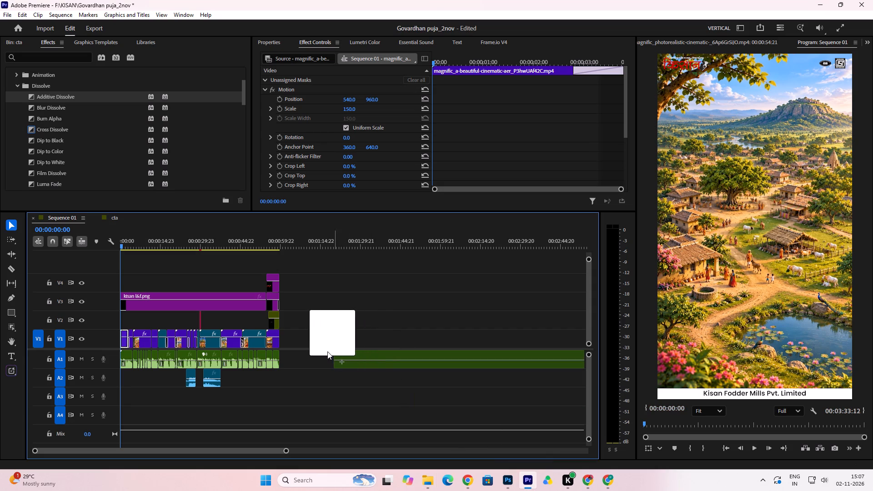
left_click_drag(327, 351, 321, 352)
left_click_drag(357, 353, 356, 356)
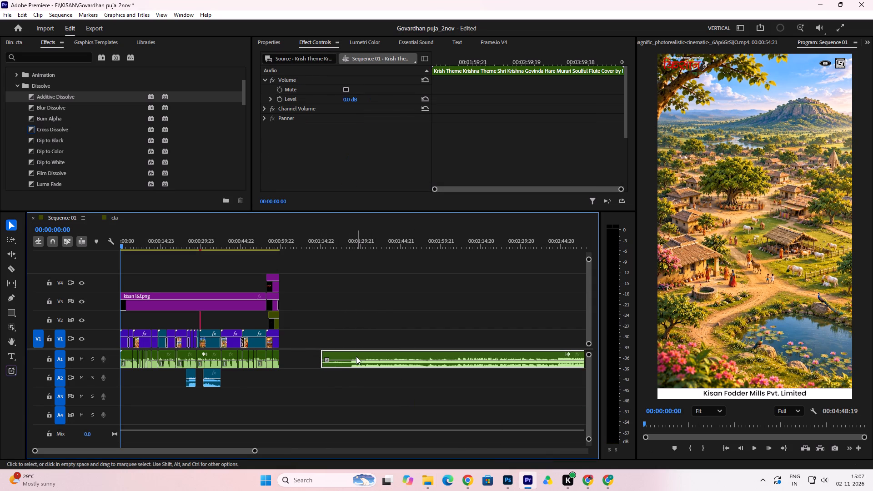
left_click_drag(356, 356, 118, 397)
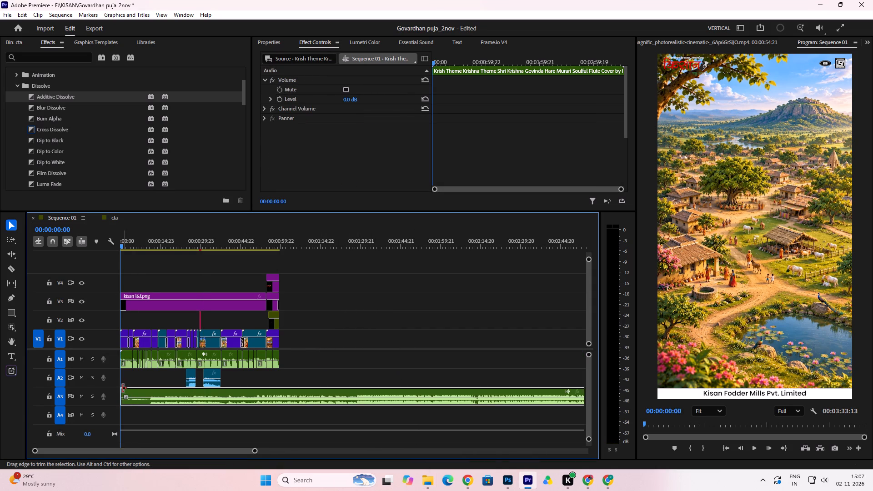
Trim about 9 seconds off the start of the A3 music and move the clip back to the sequence start.
left_click_drag(122, 388, 148, 391)
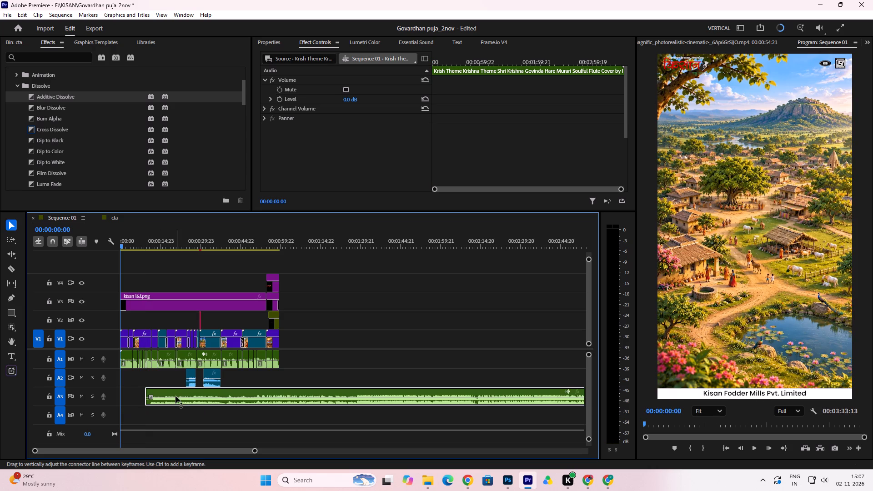
left_click_drag(180, 391, 138, 394)
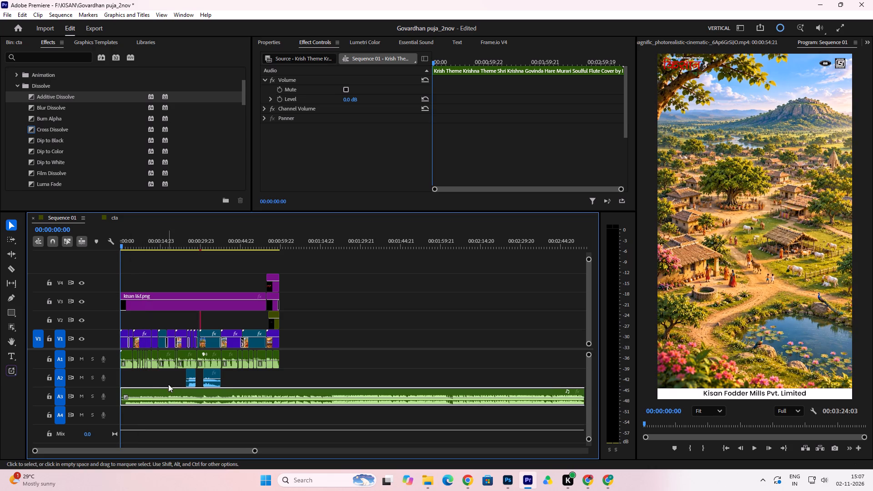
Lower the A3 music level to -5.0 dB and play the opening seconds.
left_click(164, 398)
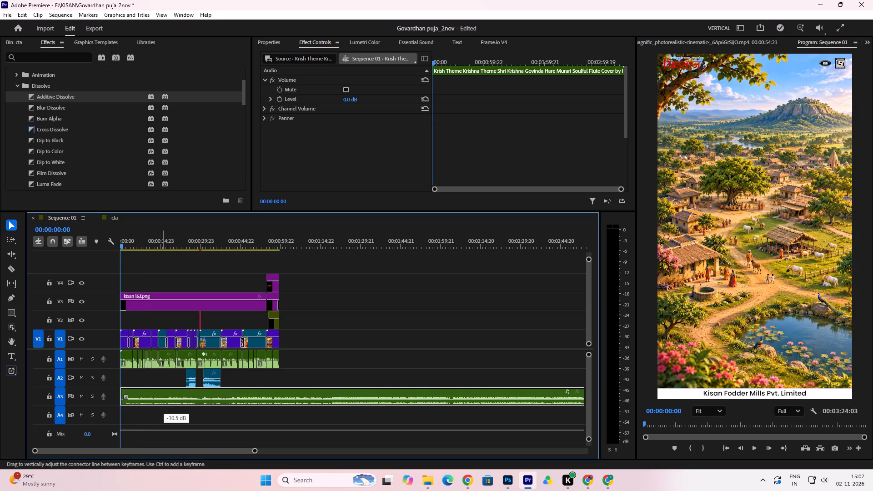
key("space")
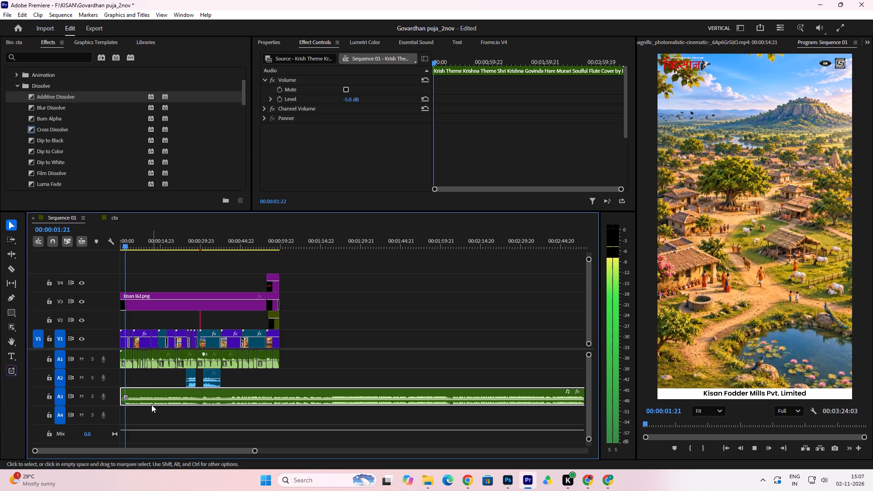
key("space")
Trim about 2 more seconds off the start of the A3 music and move it back to the sequence start.
left_click_drag(254, 451, 222, 456)
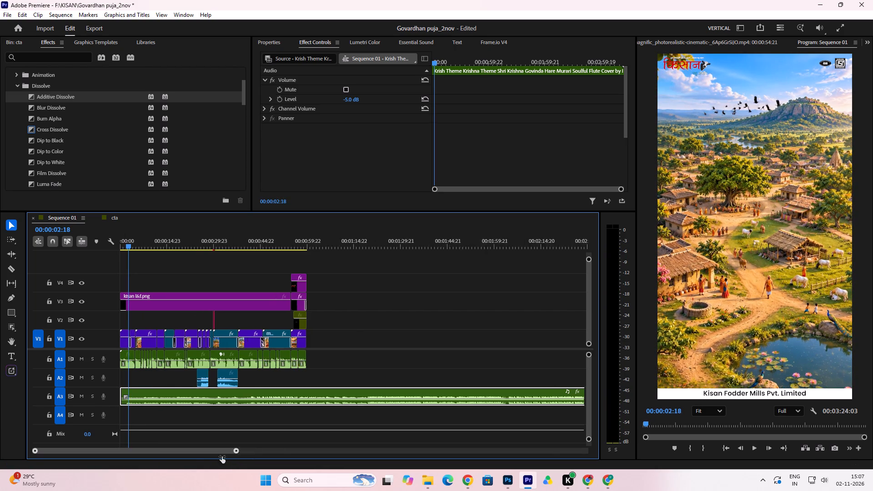
left_click_drag(222, 456, 109, 465)
left_click_drag(120, 391, 149, 392)
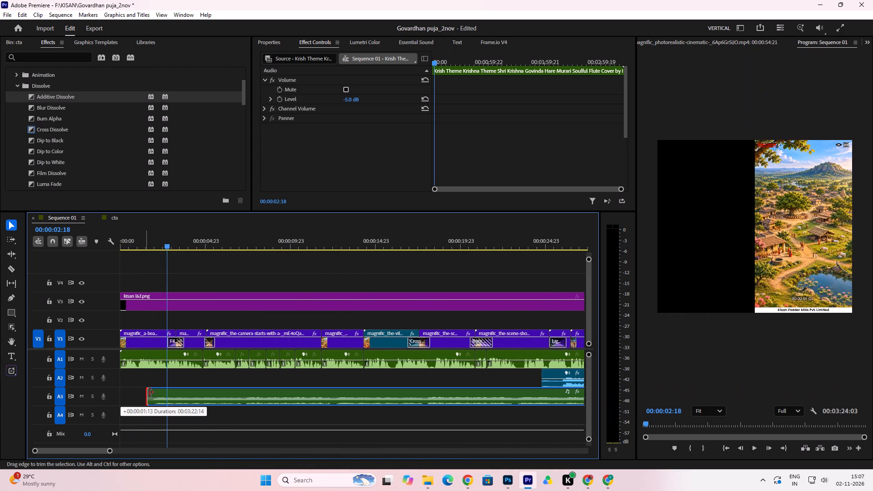
left_click_drag(149, 392, 153, 392)
left_click_drag(184, 393, 142, 396)
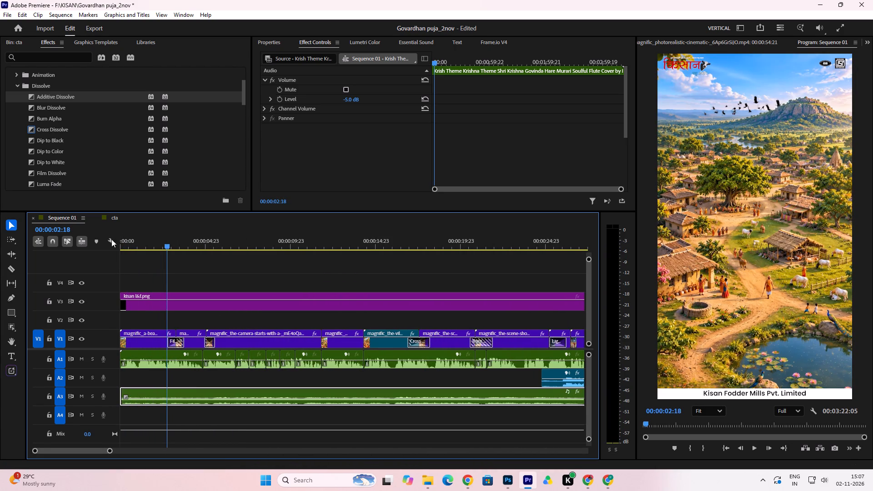
Play the sequence from the beginning and lower the A3 music level to -7.6 dB.
left_click_drag(132, 245, 74, 262)
key("space")
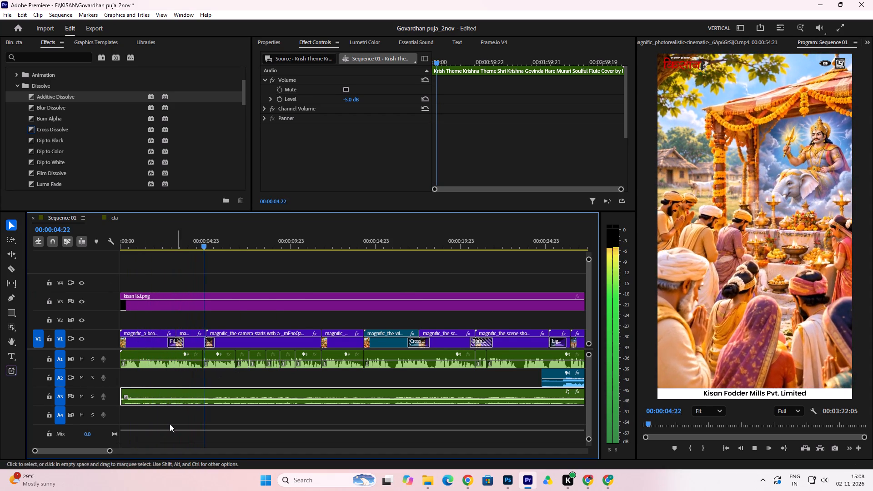
left_click_drag(109, 450, 170, 450)
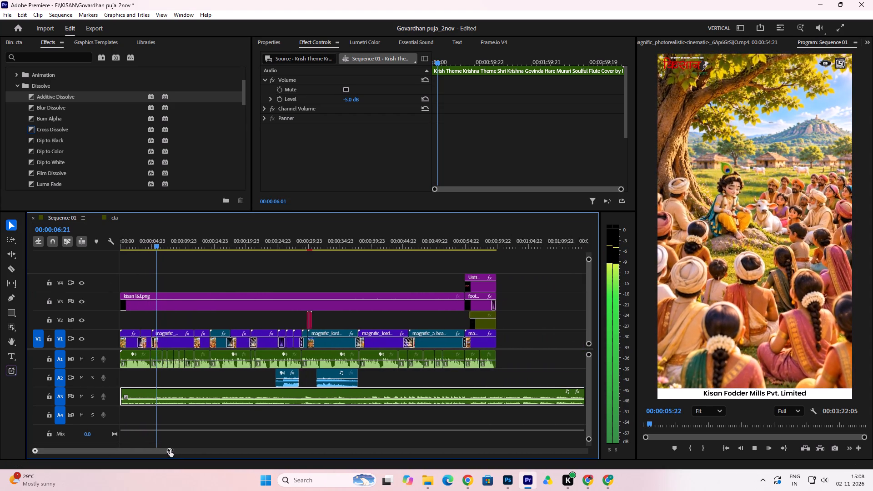
left_click_drag(170, 450, 176, 449)
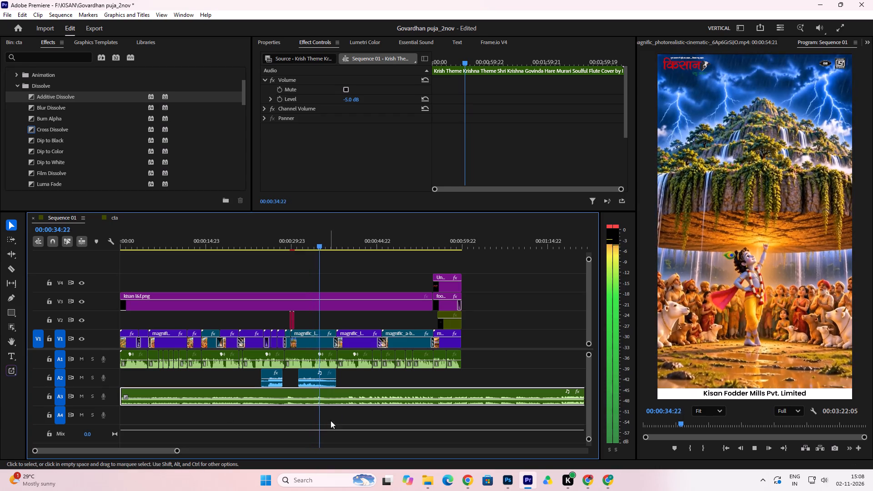
left_click_drag(340, 398, 341, 398)
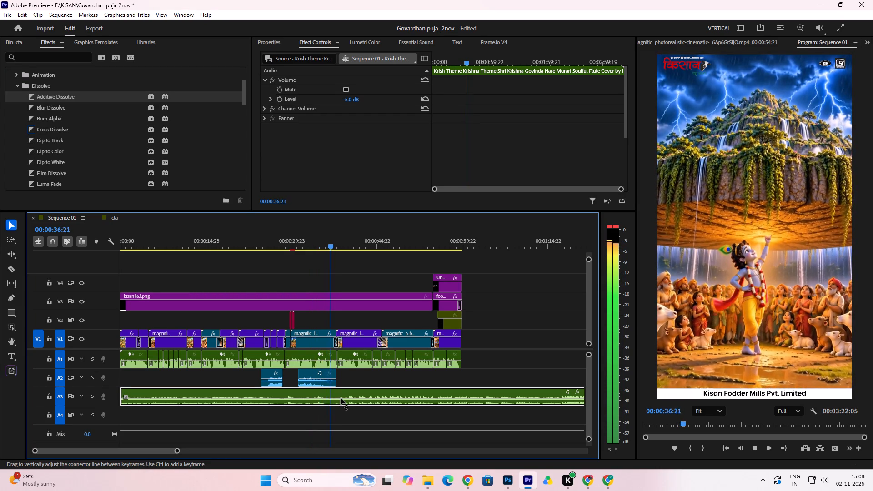
left_click_drag(341, 398, 339, 399)
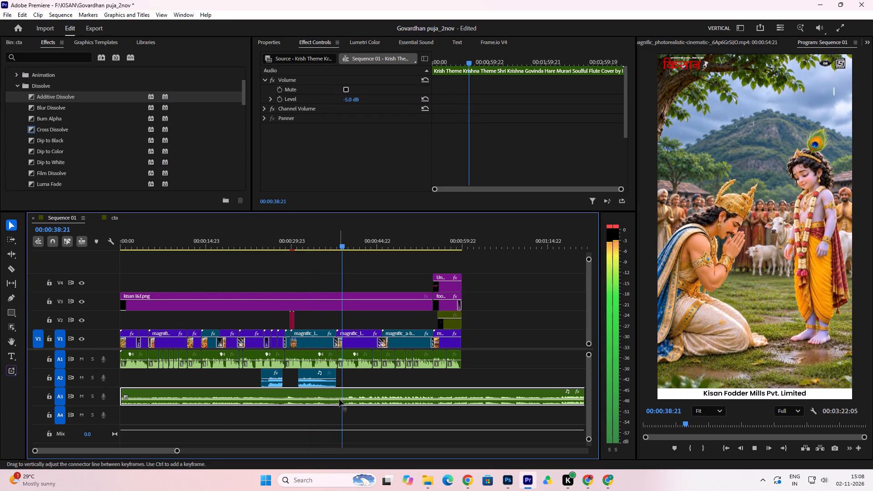
left_click_drag(339, 399, 342, 400)
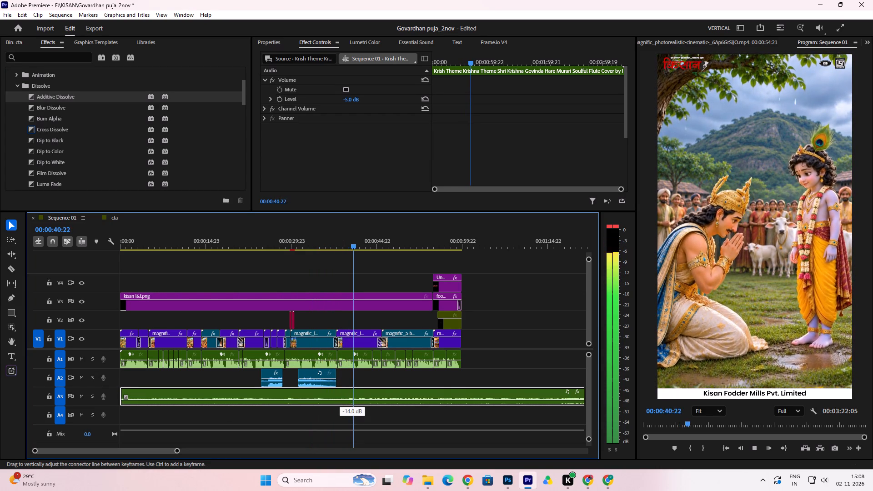
left_click_drag(342, 400, 343, 399)
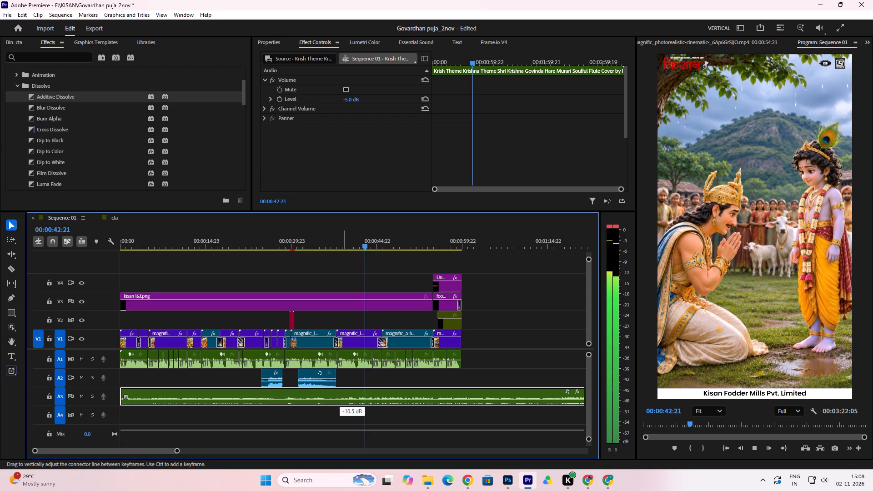
left_click_drag(343, 399, 344, 399)
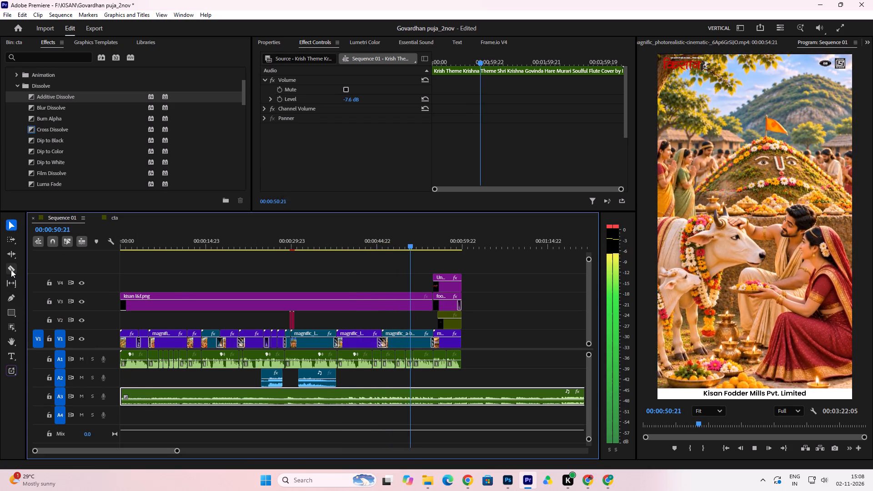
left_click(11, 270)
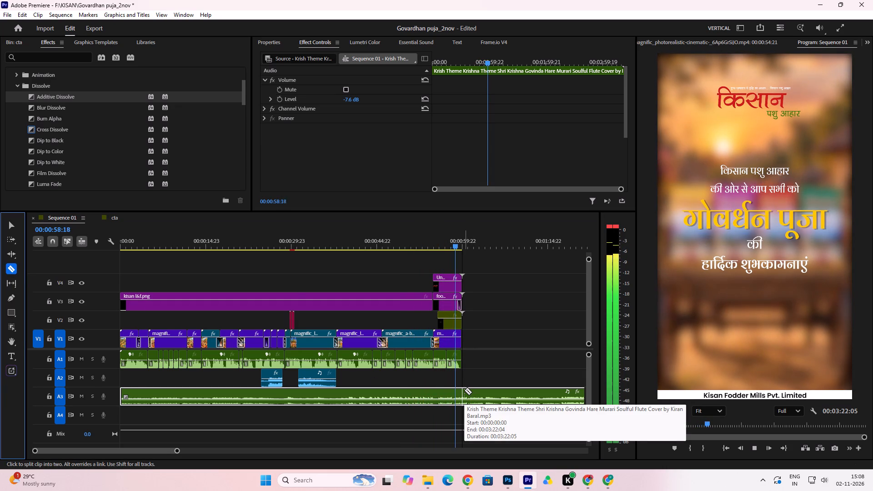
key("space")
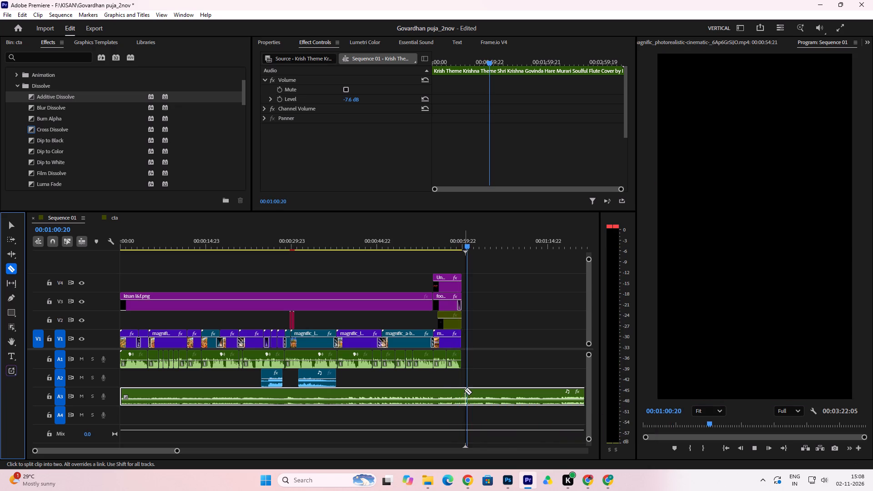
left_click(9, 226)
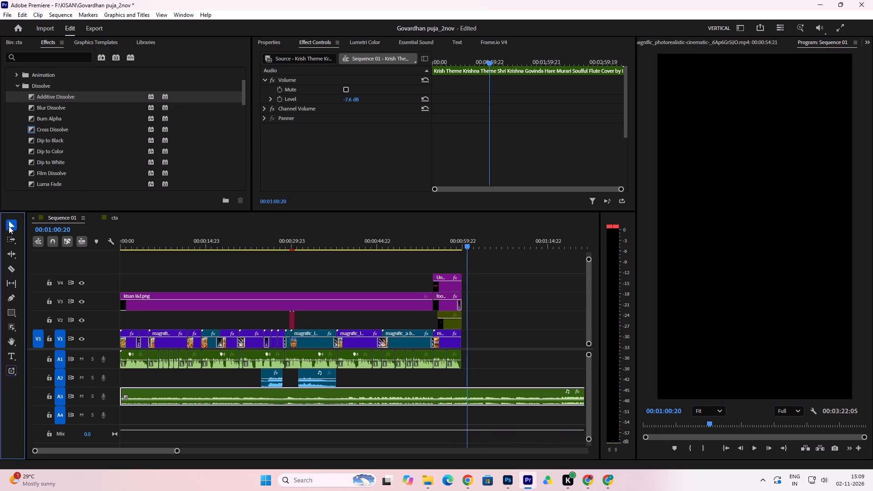
Slow the last V1 background clip to 82.5% speed with Optical flow interpolation and try extending its end.
left_click(458, 240)
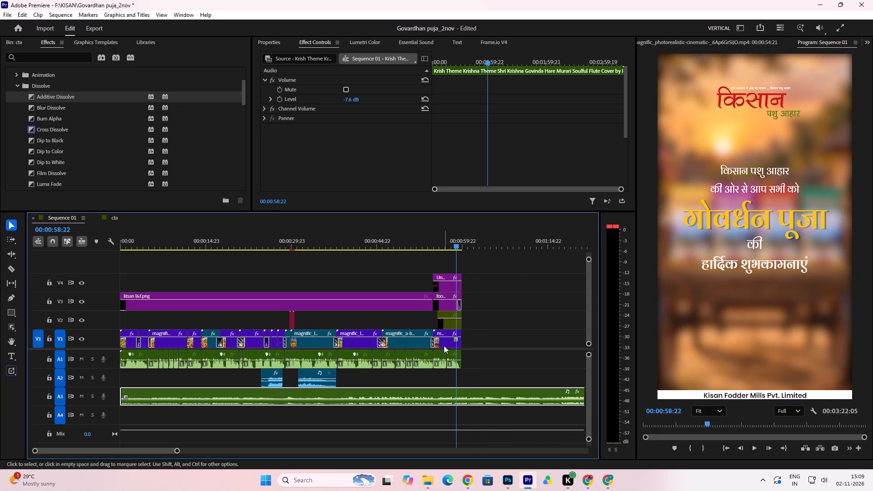
left_click(445, 345)
left_click_drag(462, 335, 478, 333)
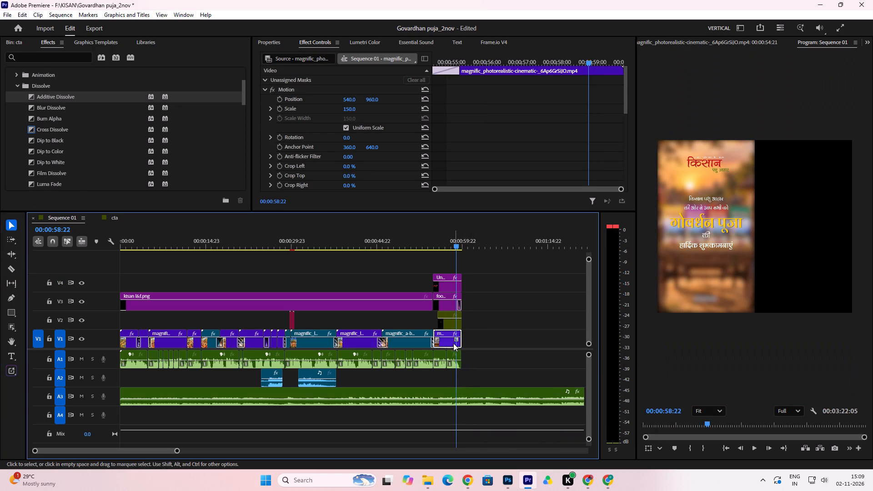
left_click(451, 344)
right_click(451, 344)
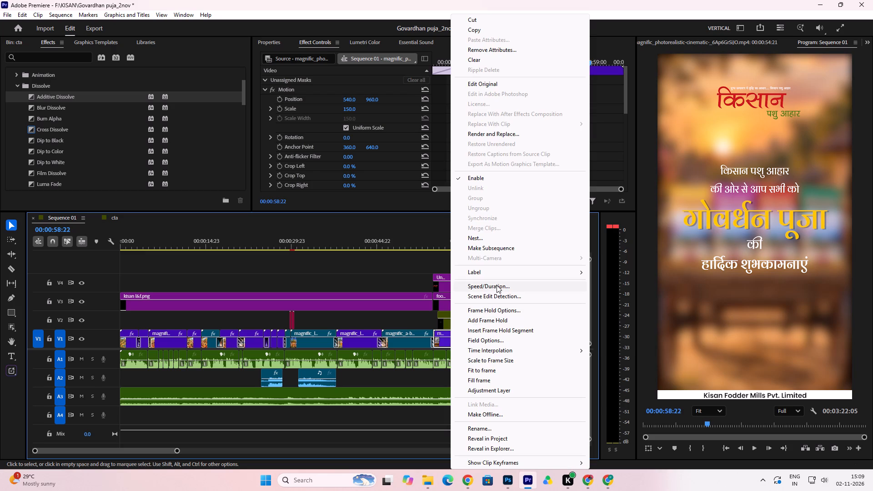
left_click(497, 285)
left_click(449, 214)
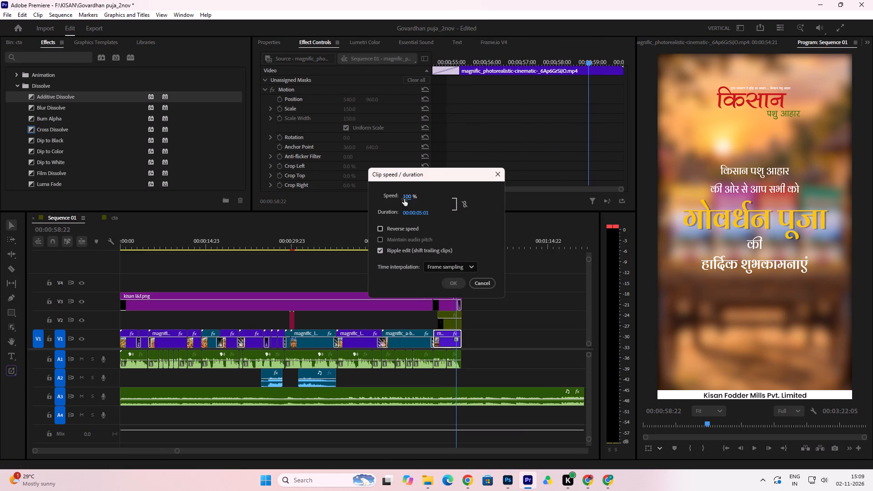
left_click_drag(409, 198, 368, 236)
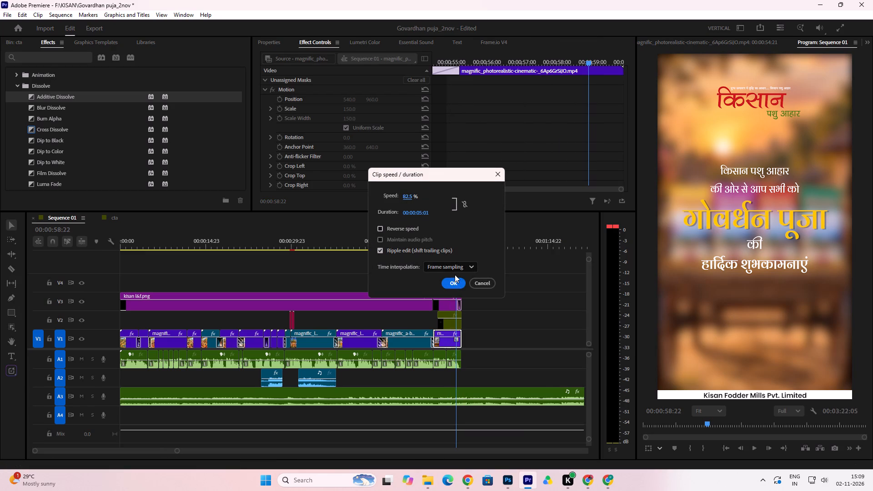
left_click(455, 271)
left_click(448, 307)
left_click(453, 281)
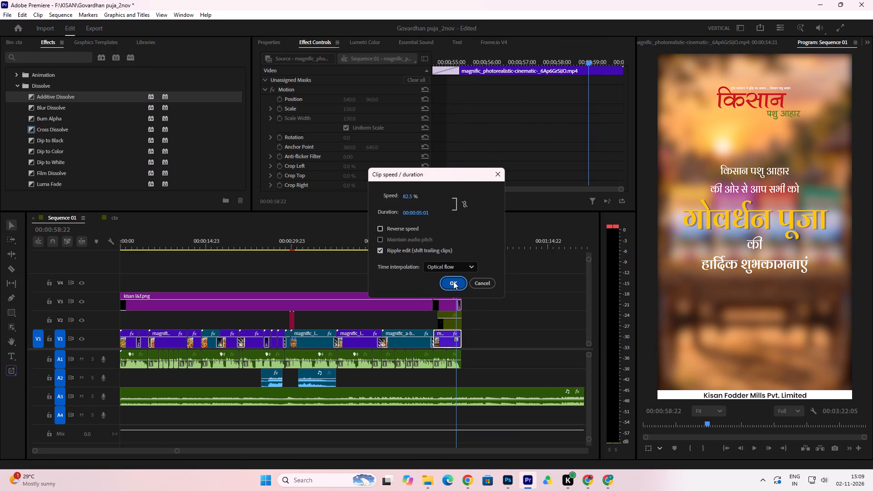
left_click_drag(463, 336, 497, 341)
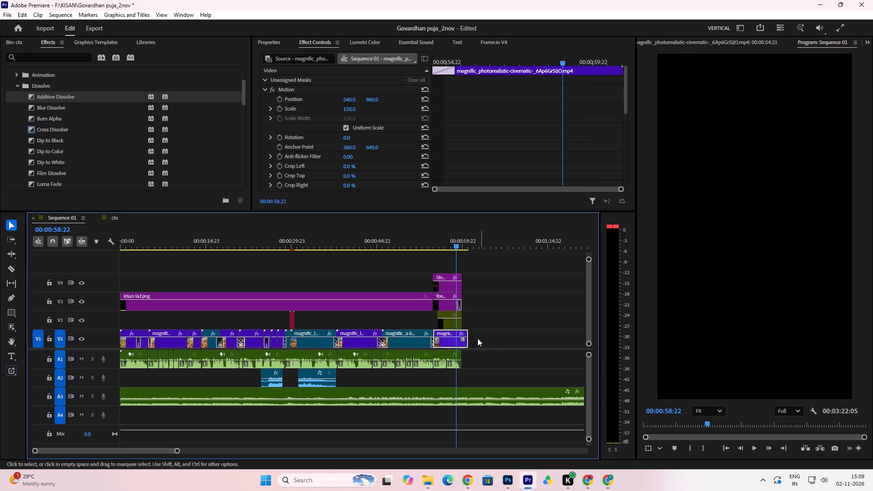
Play back the end of the sequence from 00:00:58:22 to past the last V1 clip.
key("space")
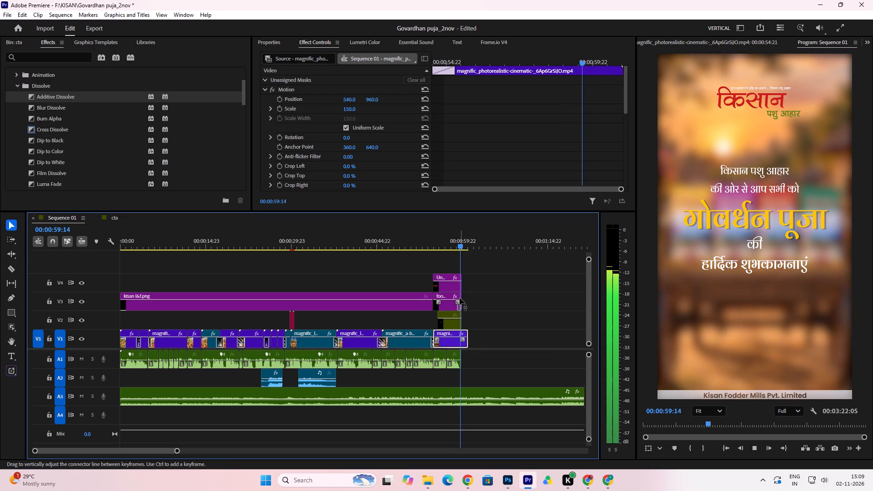
key("space")
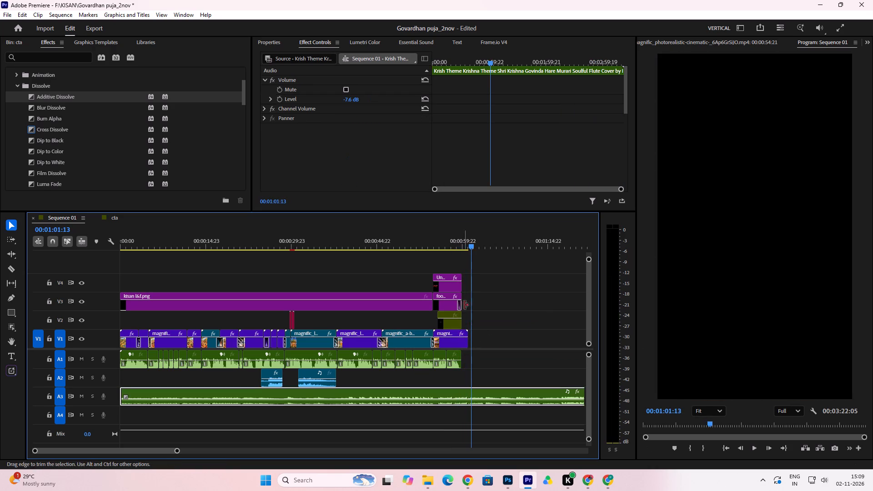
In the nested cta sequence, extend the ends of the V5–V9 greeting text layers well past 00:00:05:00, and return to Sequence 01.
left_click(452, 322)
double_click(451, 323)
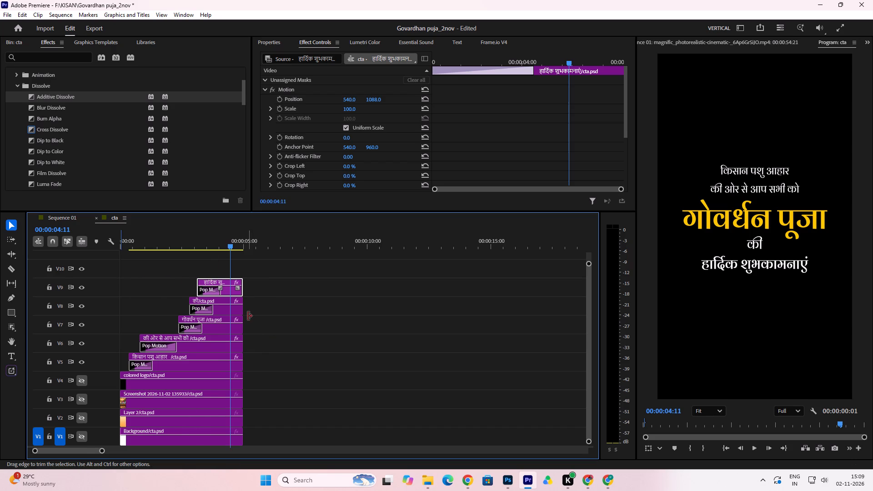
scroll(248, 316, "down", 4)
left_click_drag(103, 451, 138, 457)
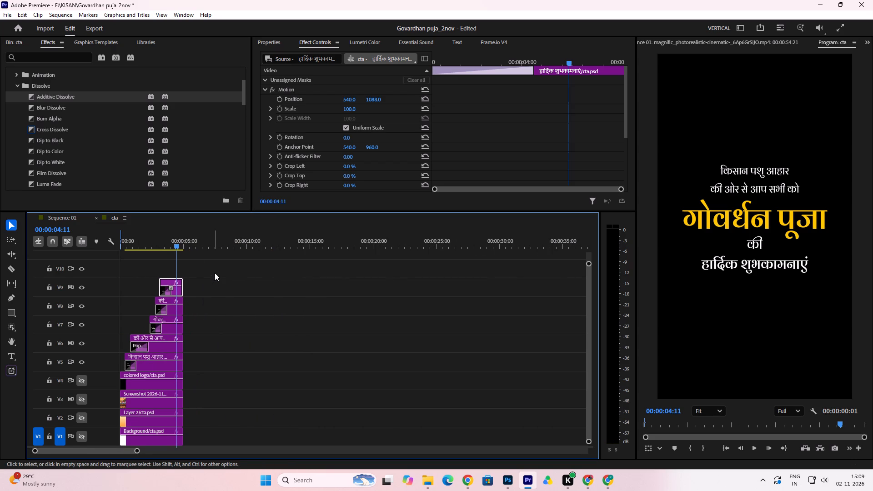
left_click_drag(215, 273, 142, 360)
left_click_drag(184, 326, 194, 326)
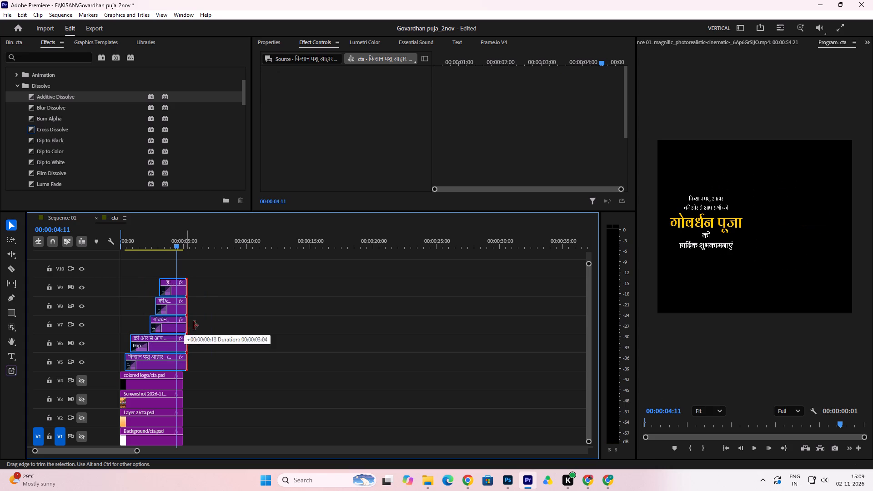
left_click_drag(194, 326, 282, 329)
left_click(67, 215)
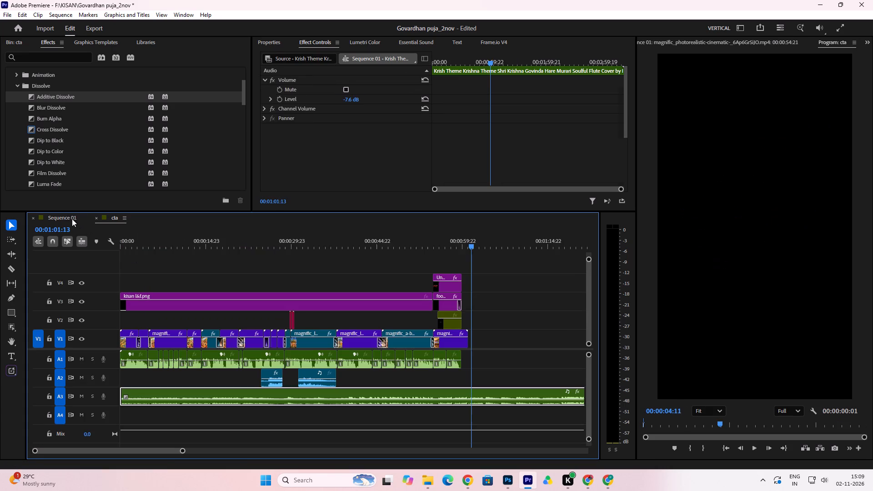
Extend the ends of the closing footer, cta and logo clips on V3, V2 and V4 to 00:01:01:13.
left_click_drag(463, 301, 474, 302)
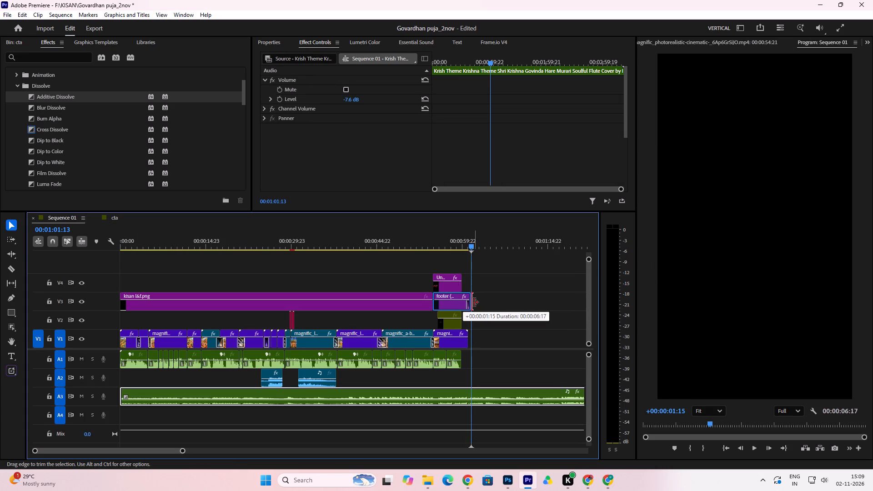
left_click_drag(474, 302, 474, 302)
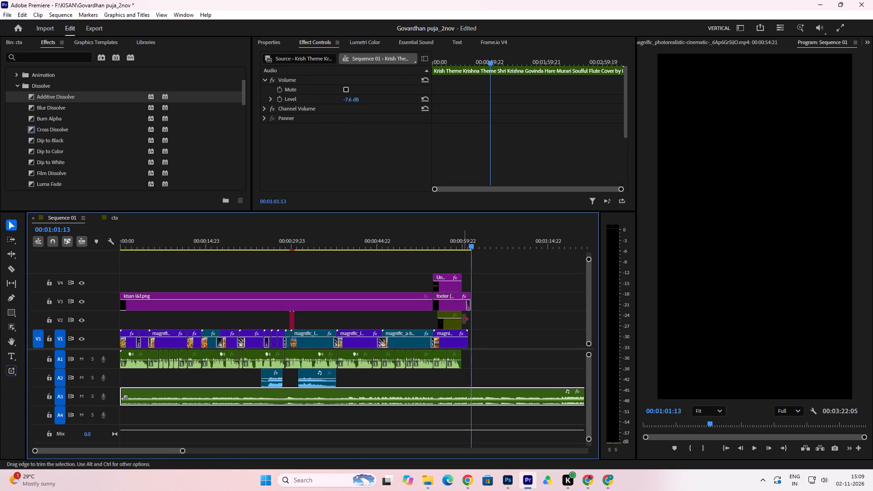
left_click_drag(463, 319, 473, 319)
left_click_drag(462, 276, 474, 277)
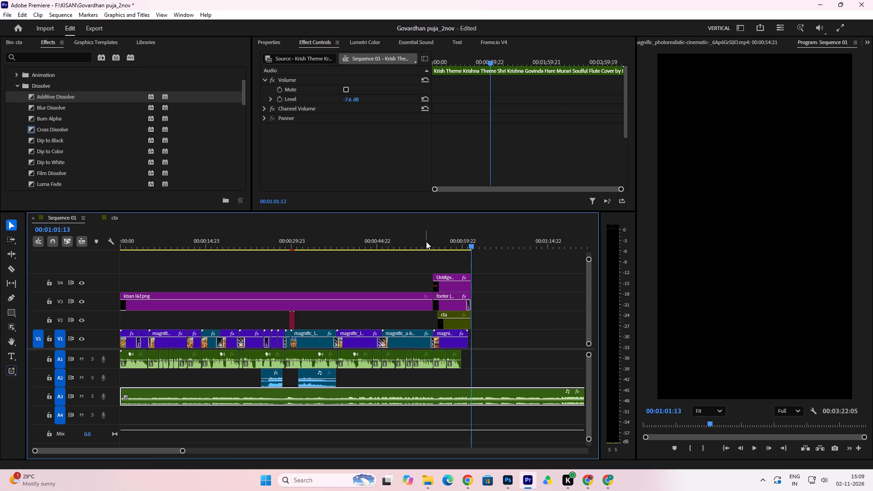
Play back the closing greeting section through to 00:01:01:21, past the end of the video clips.
left_click(426, 241)
key("space")
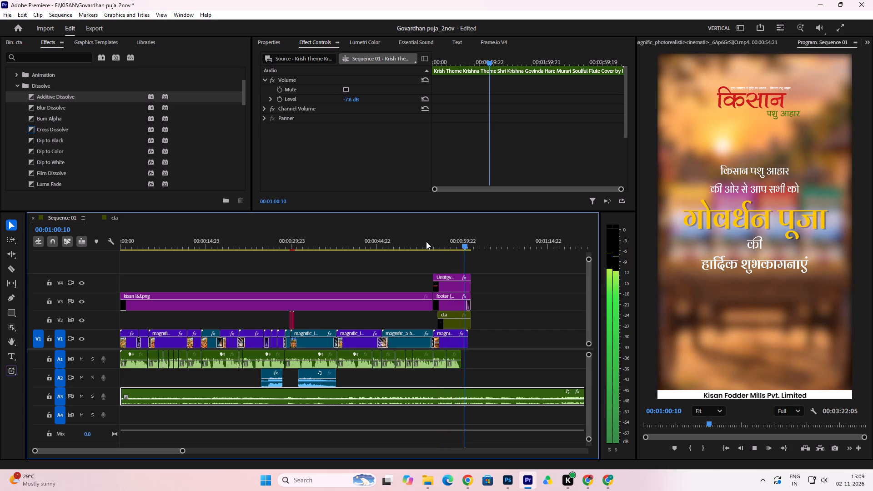
key("space")
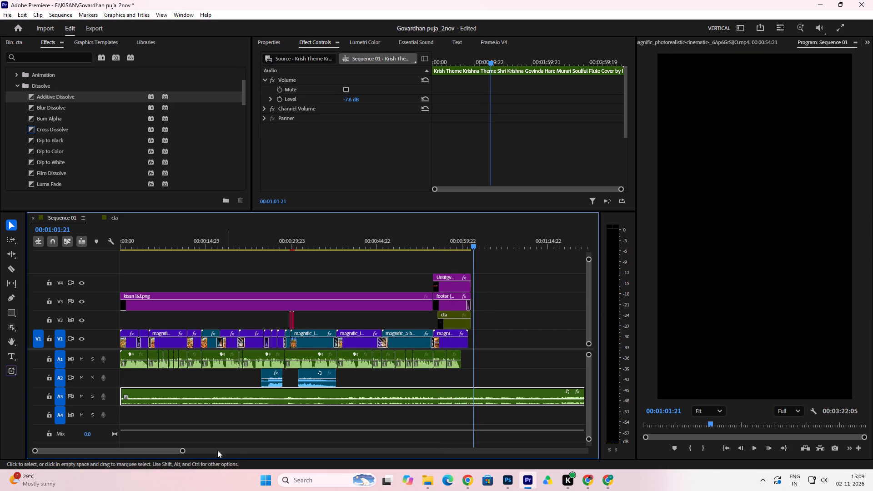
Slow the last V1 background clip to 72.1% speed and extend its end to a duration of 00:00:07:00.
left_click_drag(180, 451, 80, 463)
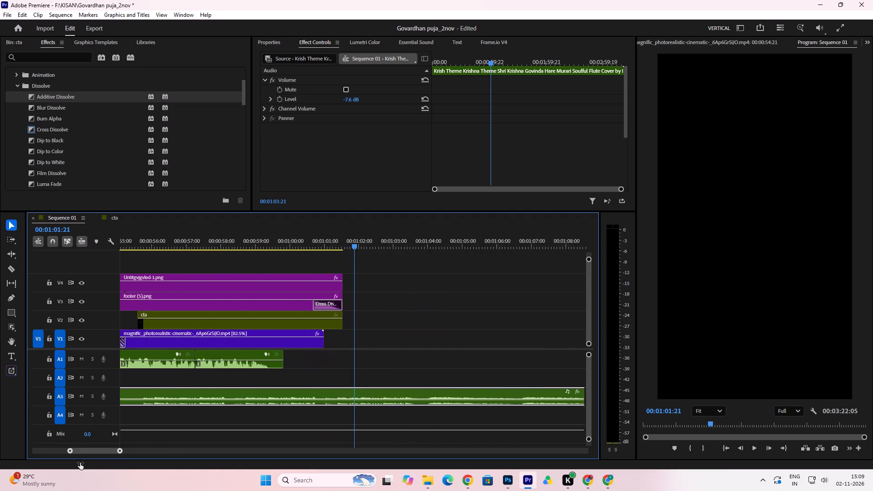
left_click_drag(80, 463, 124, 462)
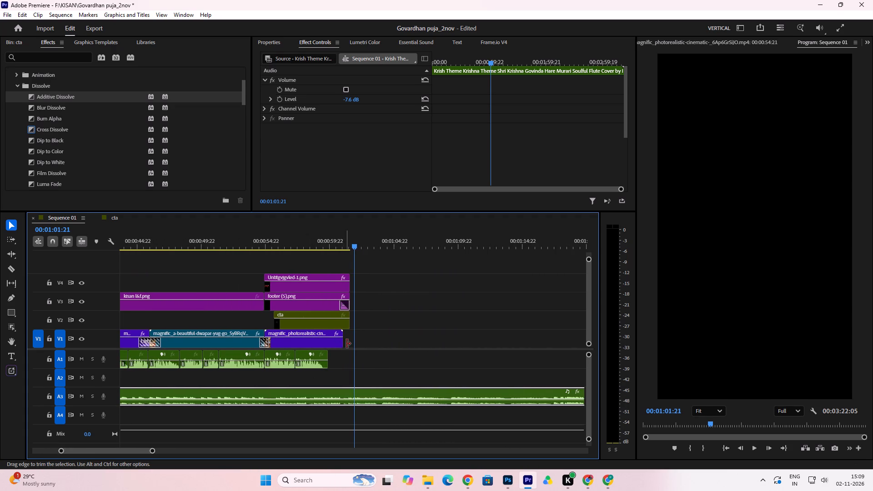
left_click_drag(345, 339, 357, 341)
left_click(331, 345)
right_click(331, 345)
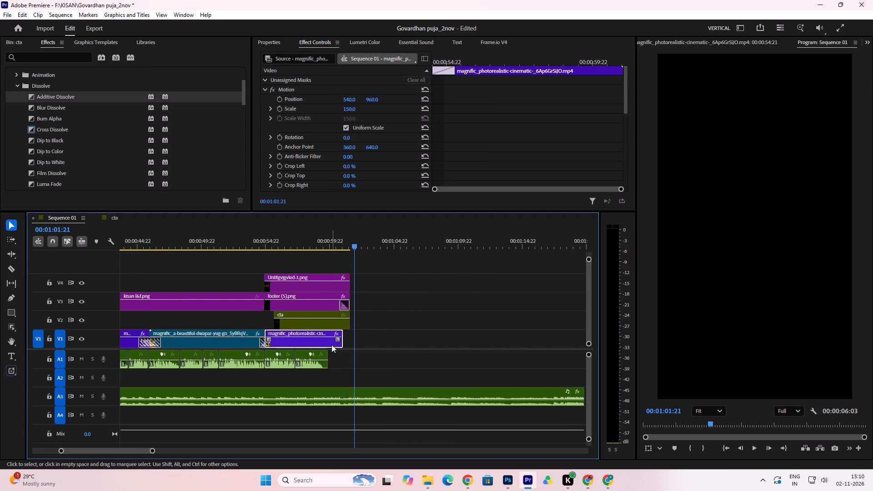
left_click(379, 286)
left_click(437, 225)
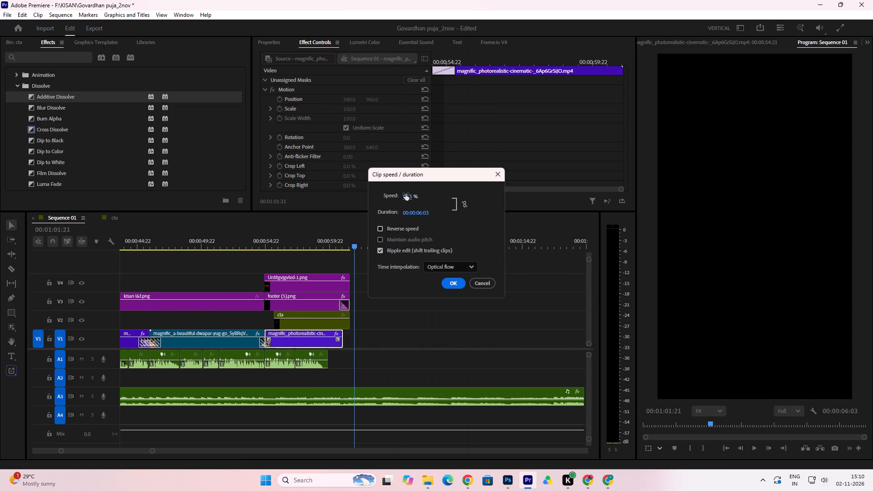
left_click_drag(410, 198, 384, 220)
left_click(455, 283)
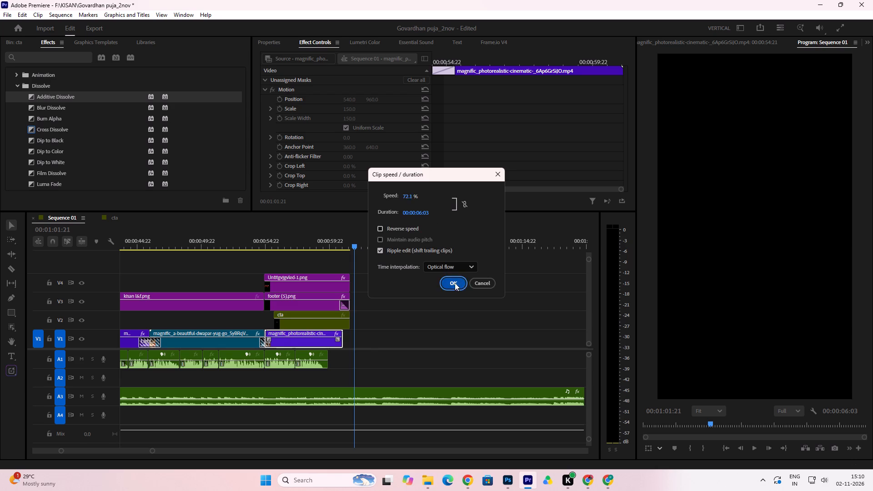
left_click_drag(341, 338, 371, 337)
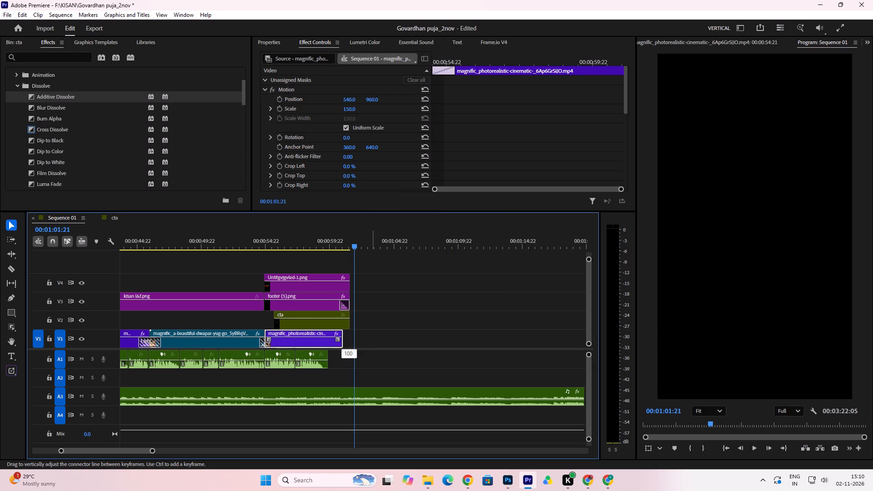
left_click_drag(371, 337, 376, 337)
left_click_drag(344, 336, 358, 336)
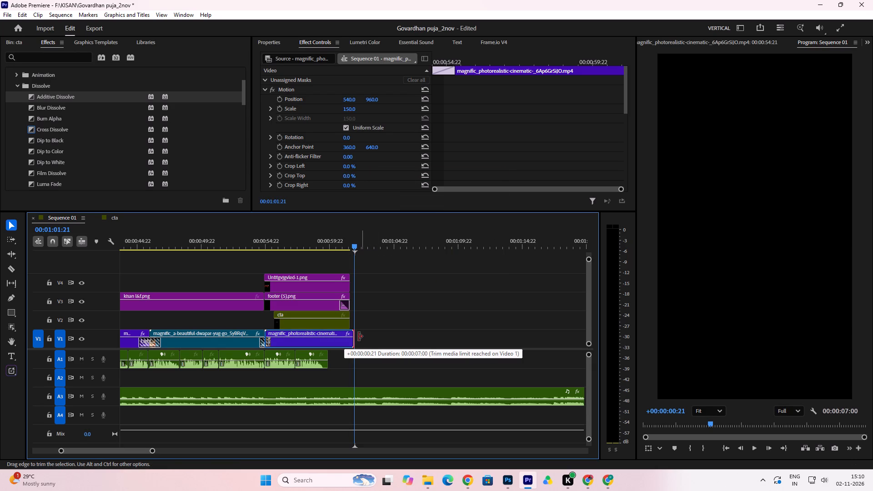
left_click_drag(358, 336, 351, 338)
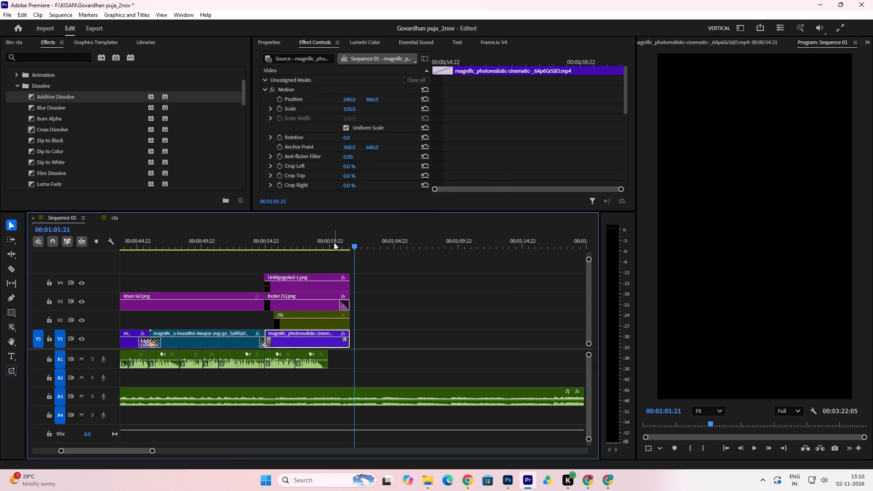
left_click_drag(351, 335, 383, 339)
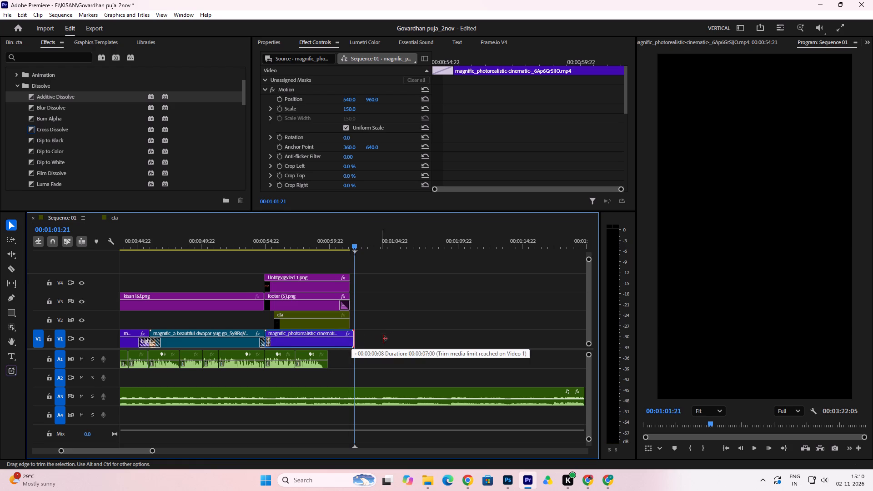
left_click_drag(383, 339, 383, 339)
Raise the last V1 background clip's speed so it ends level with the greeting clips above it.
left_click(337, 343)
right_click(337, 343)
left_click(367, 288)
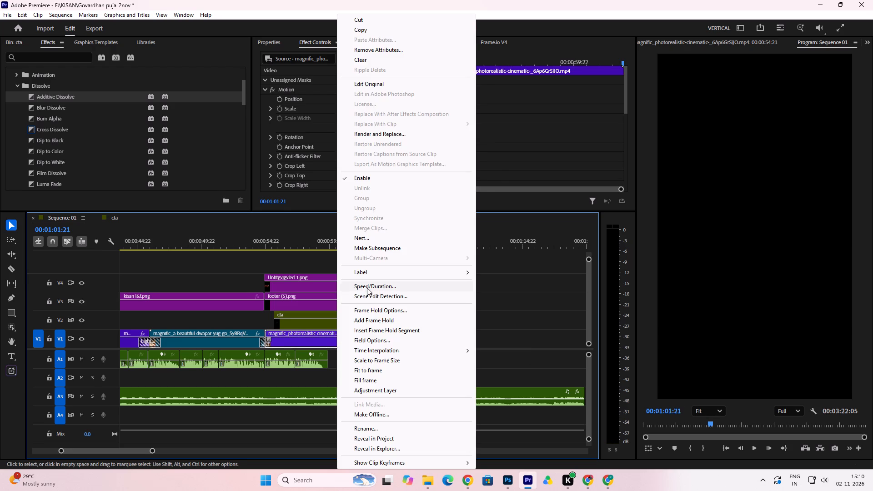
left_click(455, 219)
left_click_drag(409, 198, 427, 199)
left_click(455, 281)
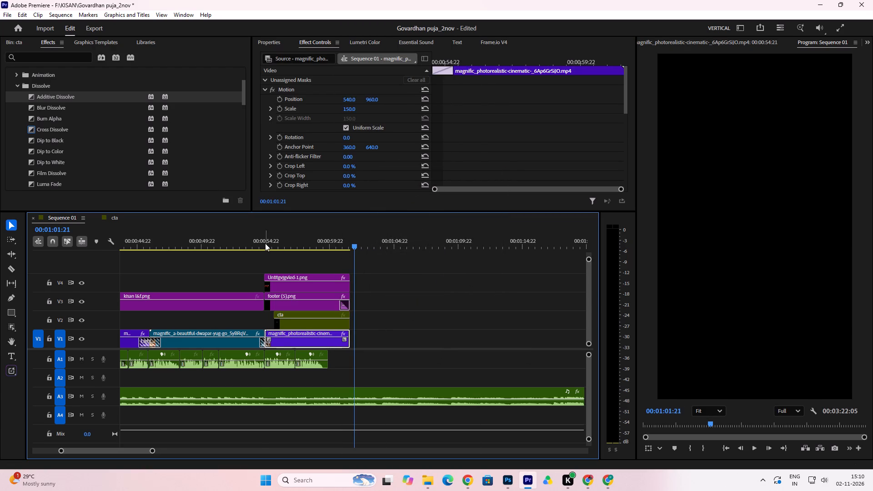
Save the project.
left_click(263, 243)
key("ctrl+s")
key("ctrl+s")
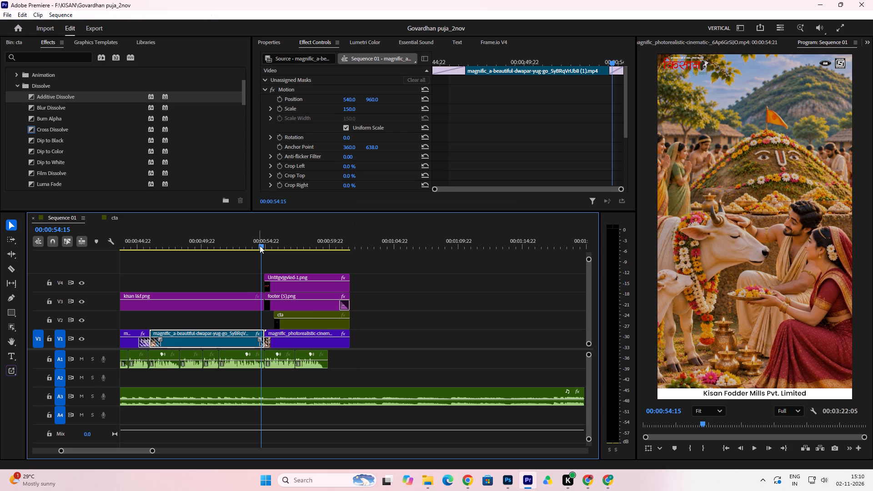
Replay the transition into the closing greeting from about 00:00:54:13 and open the last V1 clip in the Source monitor.
key("space")
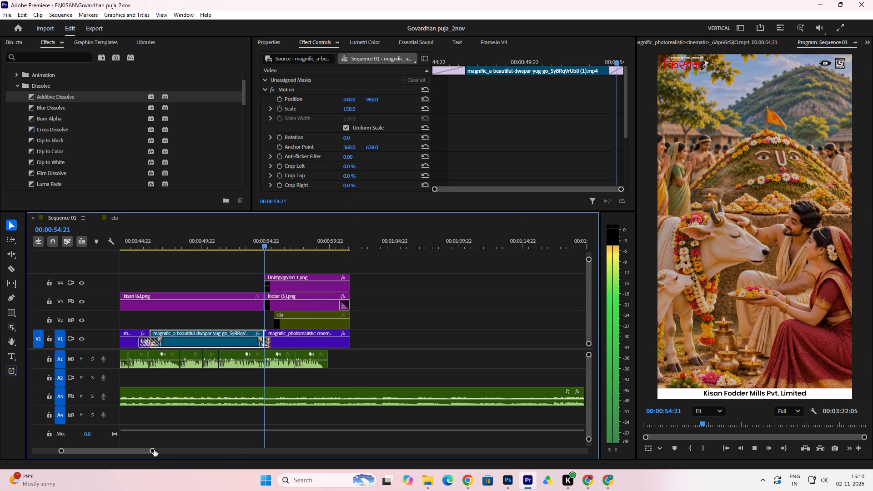
left_click_drag(154, 451, 201, 456)
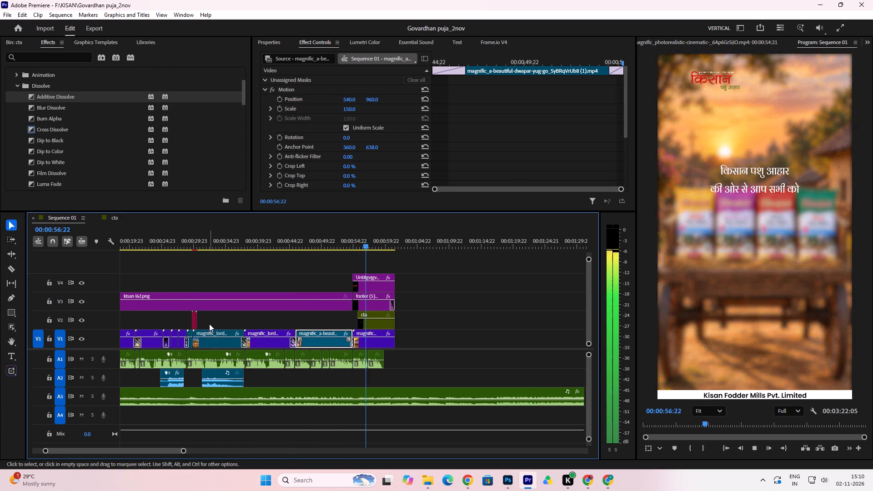
key("space")
left_click(352, 241)
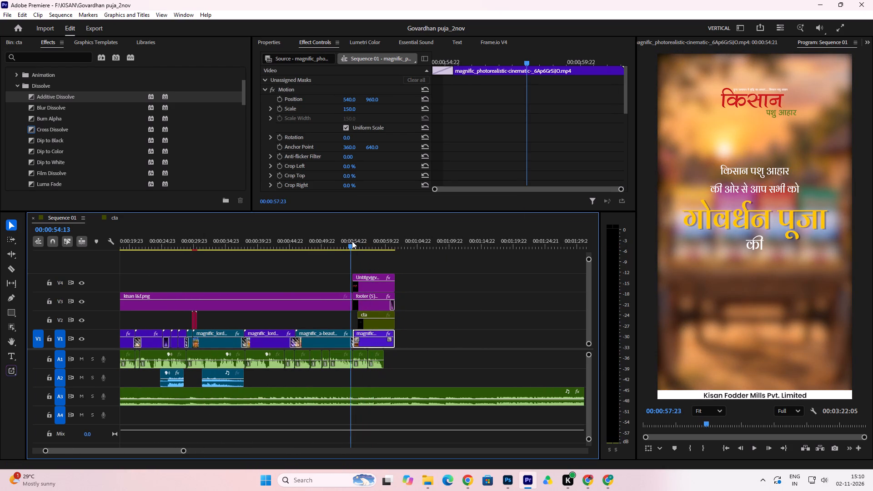
key("space")
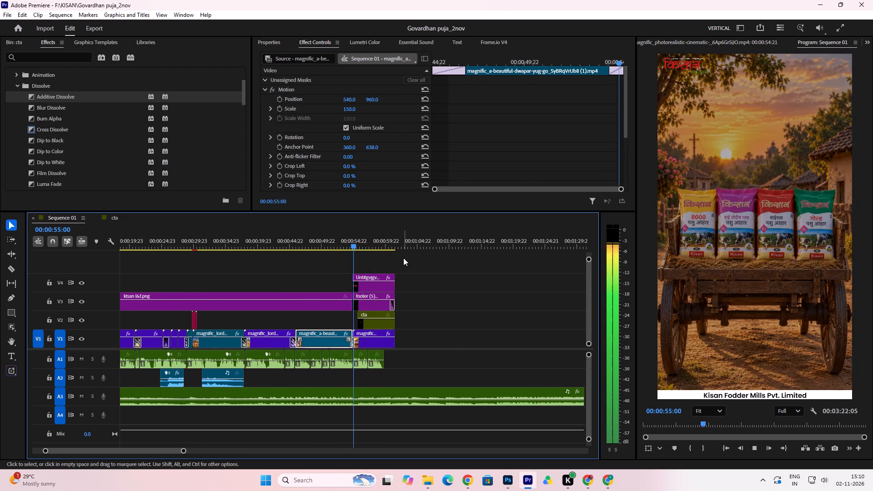
key("space")
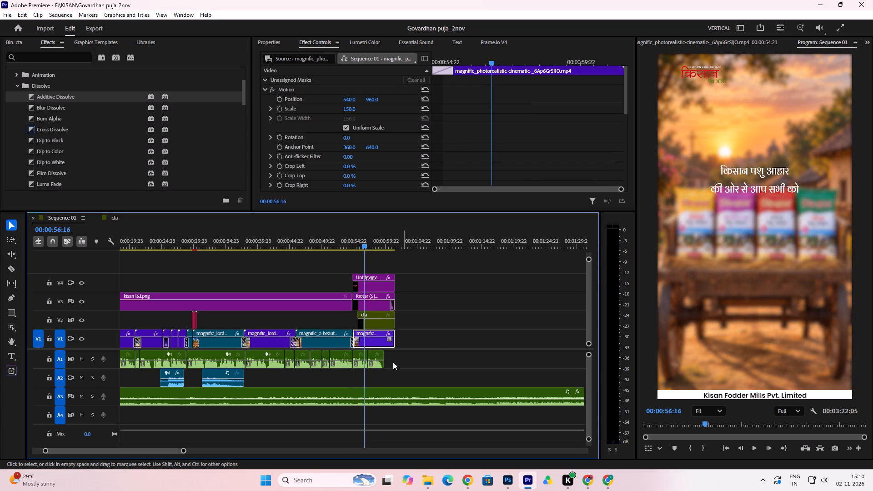
double_click(375, 342)
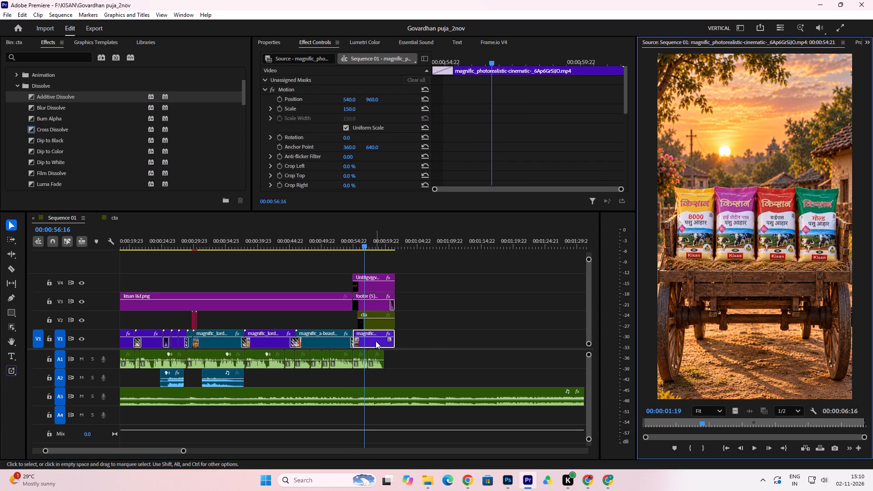
double_click(376, 341)
Undo the speed changes and end extensions of the closing section, back to the last V1 clip's 00:00:05:00 duration.
key("ctrl+z")
key("ctrl+z")
key("ctrl+z")
key("ctrl+z")
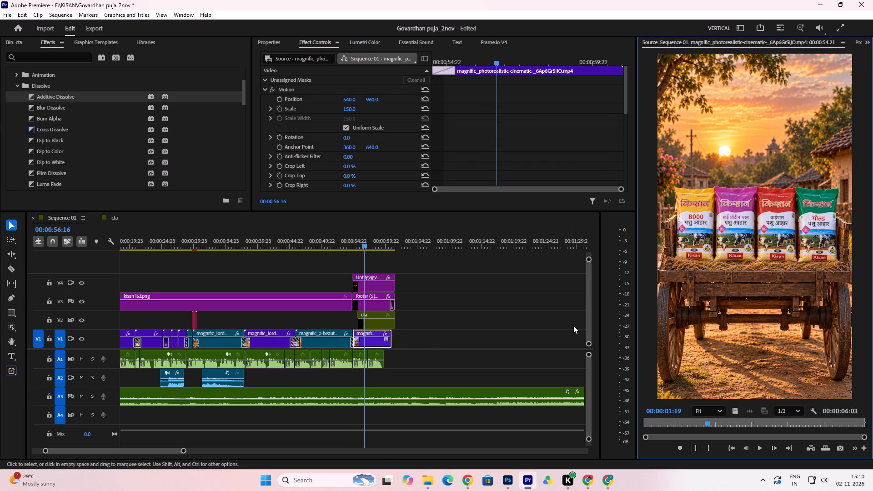
key("ctrl+z")
key("ctrl+z")
key("ctrl+z")
key("ctrl+z")
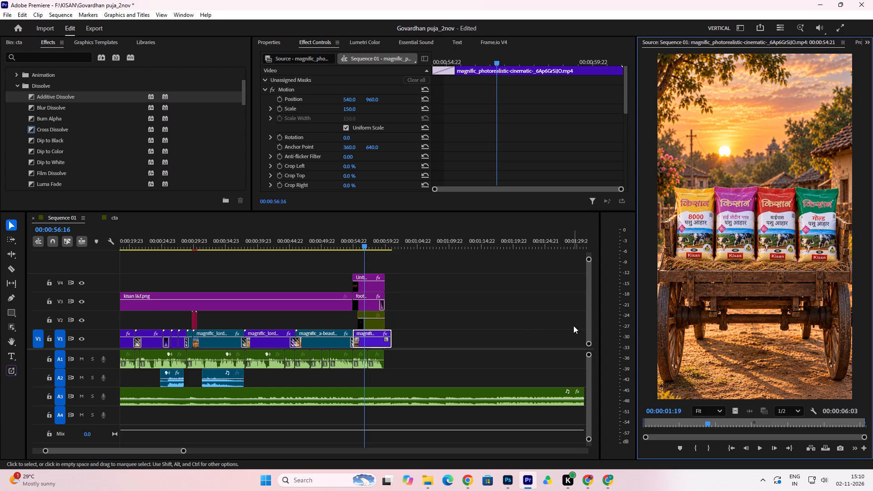
key("ctrl+z")
key("ctrl+z")
key("ctrl+z")
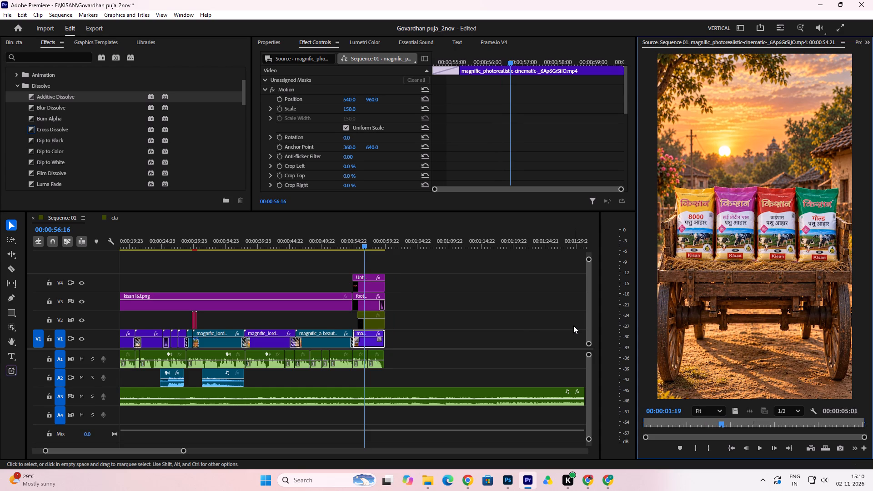
key("ctrl+z")
key("ctrl+z")
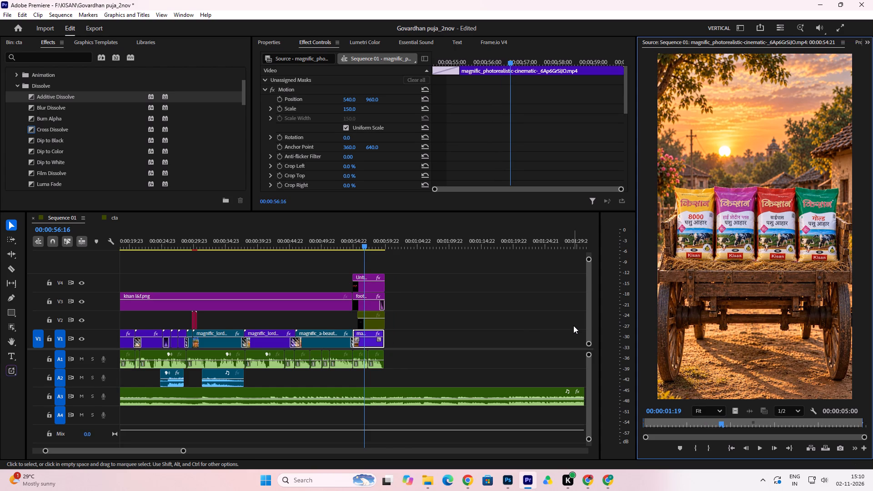
key("ctrl+z")
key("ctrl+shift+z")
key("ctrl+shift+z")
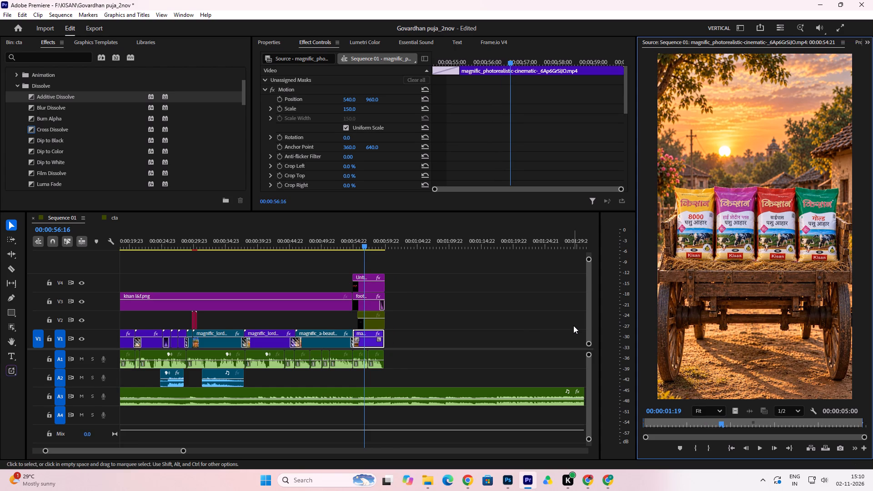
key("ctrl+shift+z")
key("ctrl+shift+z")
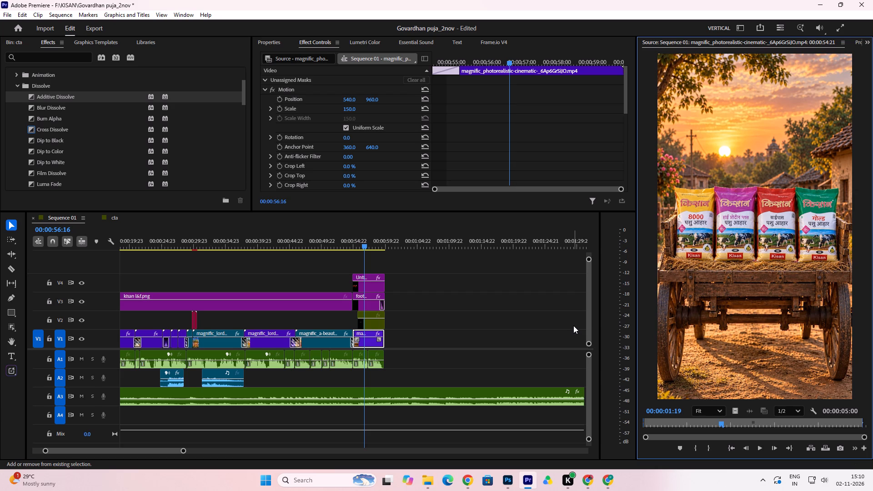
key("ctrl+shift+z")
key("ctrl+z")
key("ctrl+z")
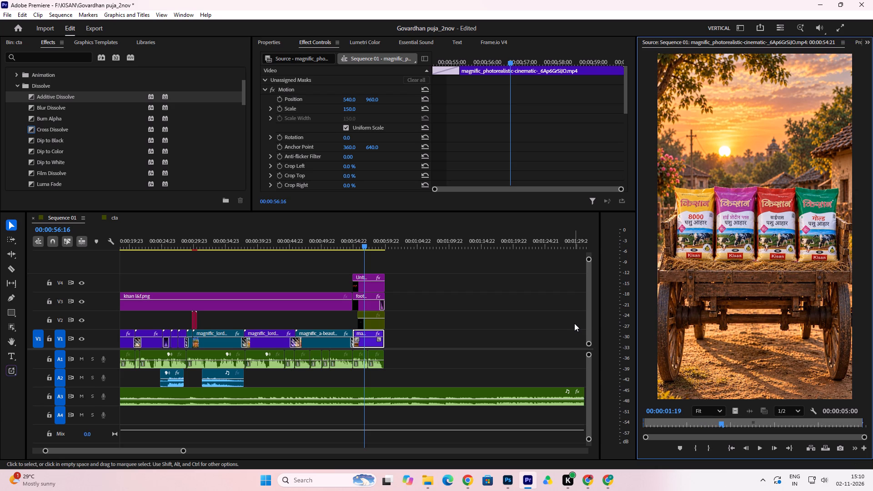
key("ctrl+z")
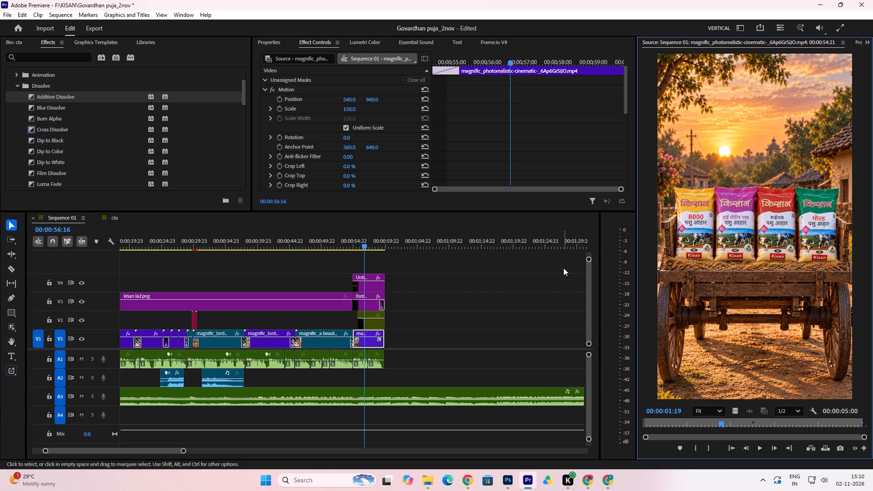
Play the transition into the closing greeting from about 00:00:53 and compare it with the last V1 clip in the Source monitor.
key("space")
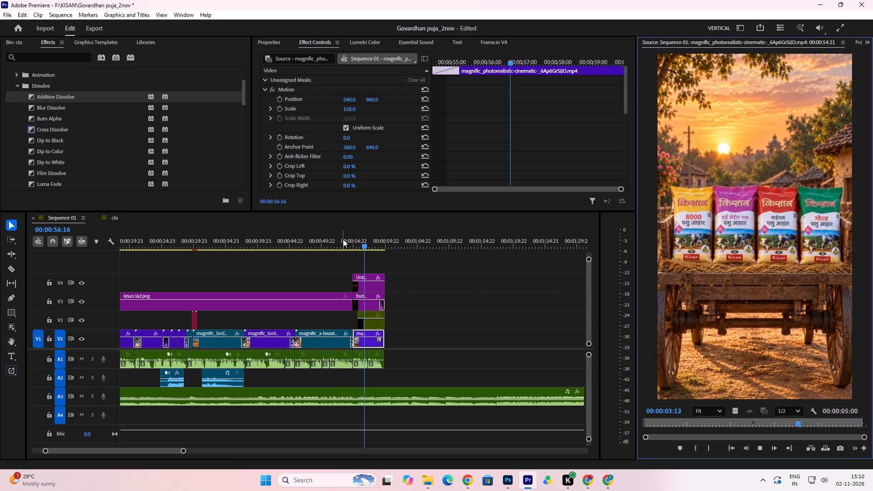
left_click(343, 239)
key("space")
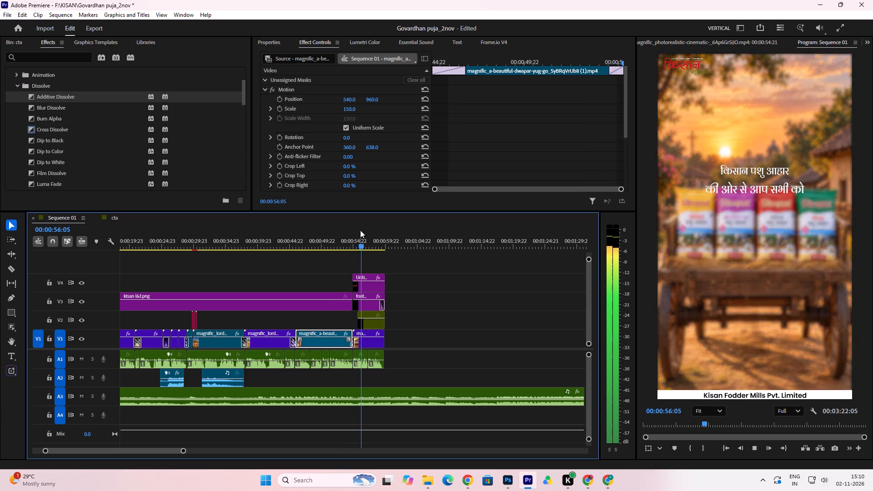
key("space")
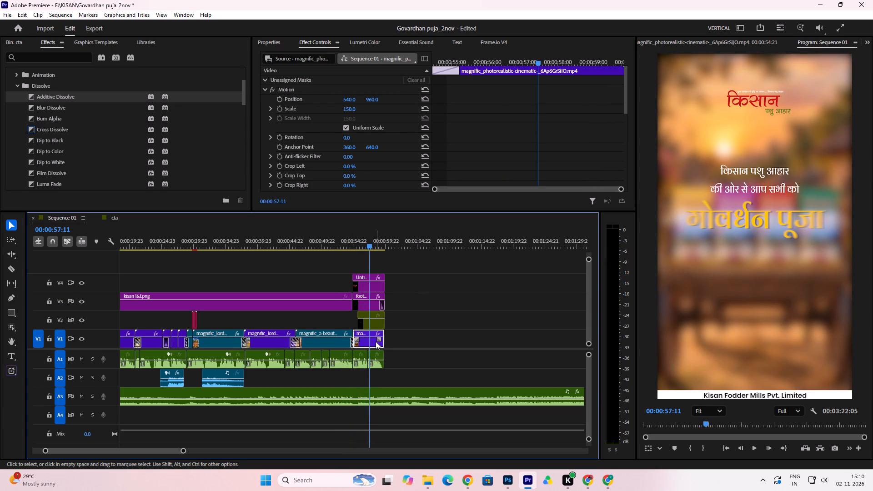
double_click(376, 341)
double_click(374, 341)
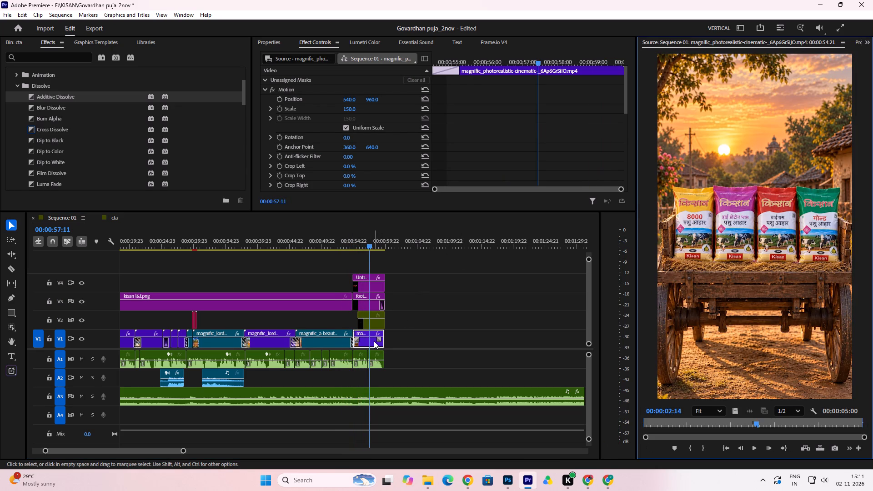
triple_click(372, 341)
double_click(372, 341)
Examine the last V1 clip's Gaussian Blur keyframes, play the greeting from 00:00:56:11 past its end, and reopen the clip's source.
left_click_drag(377, 244, 364, 250)
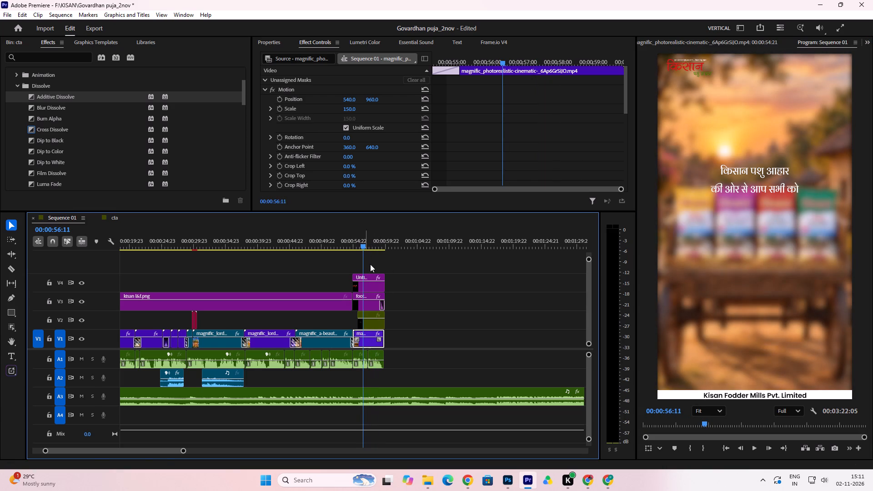
left_click(370, 342)
scroll(519, 107, "down", 13)
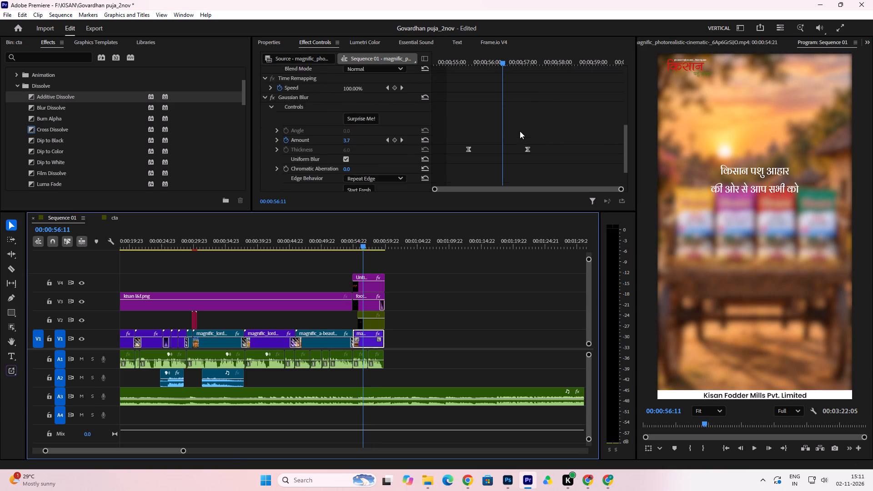
scroll(520, 131, "down", 19)
scroll(520, 131, "up", 3)
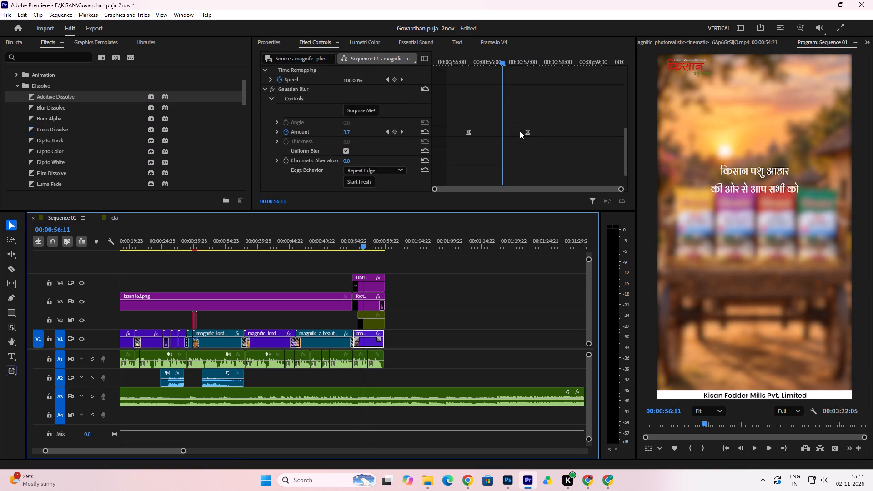
scroll(520, 131, "down", 1)
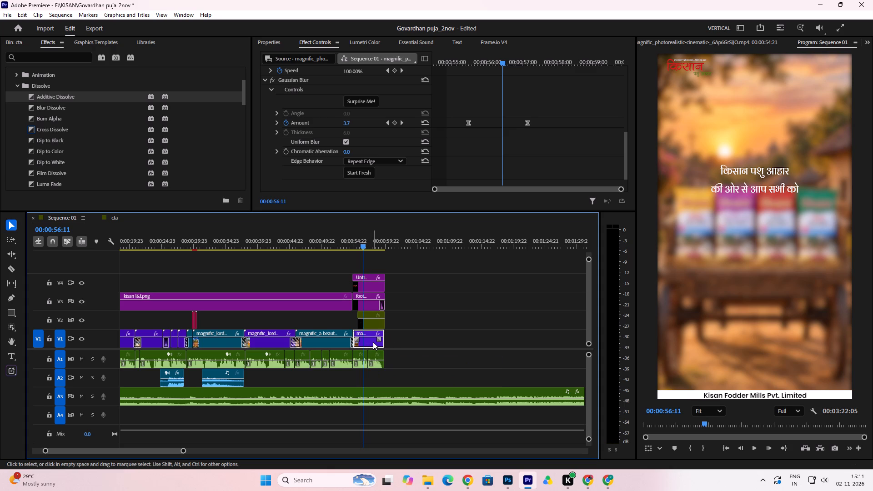
key("space")
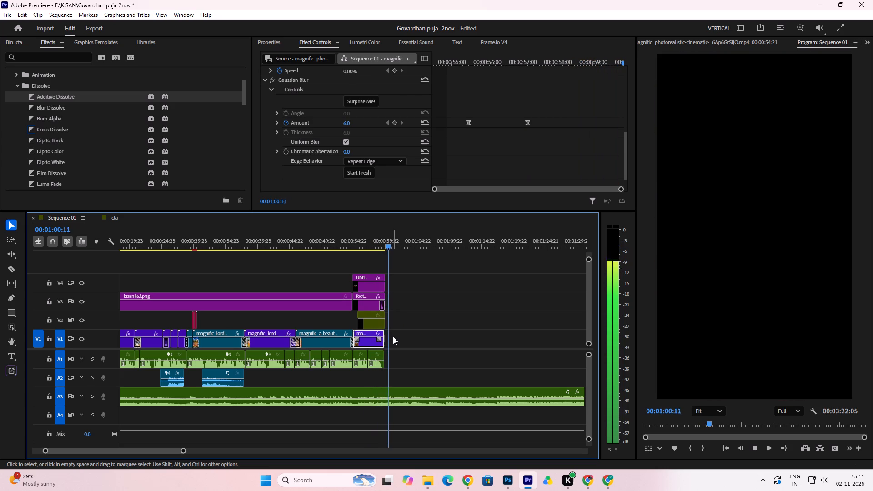
key("space")
key("space")
key("space")
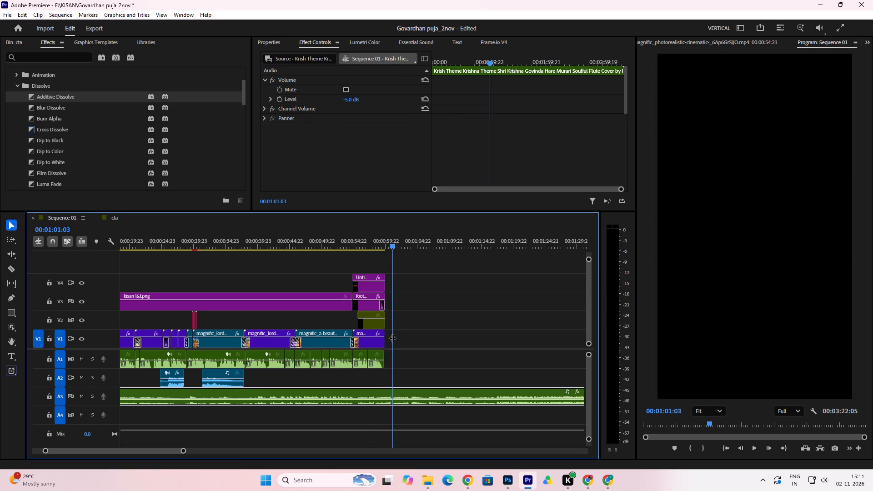
left_click(374, 343)
double_click(373, 341)
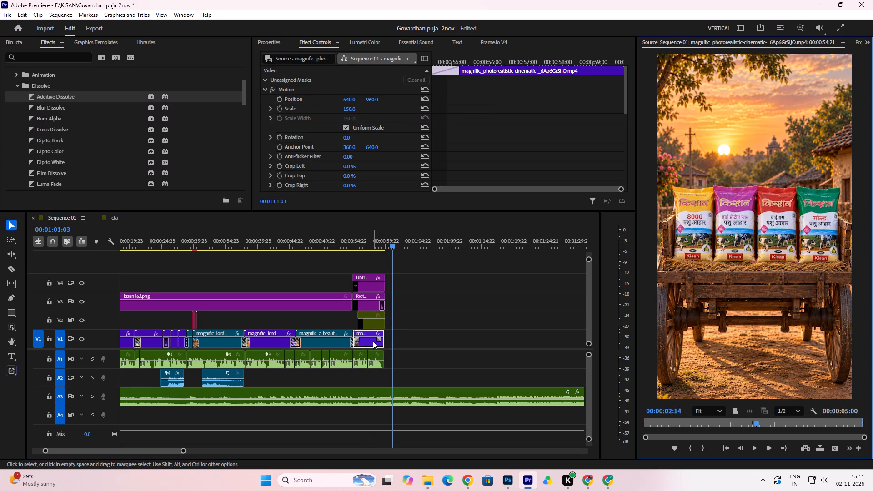
double_click(373, 341)
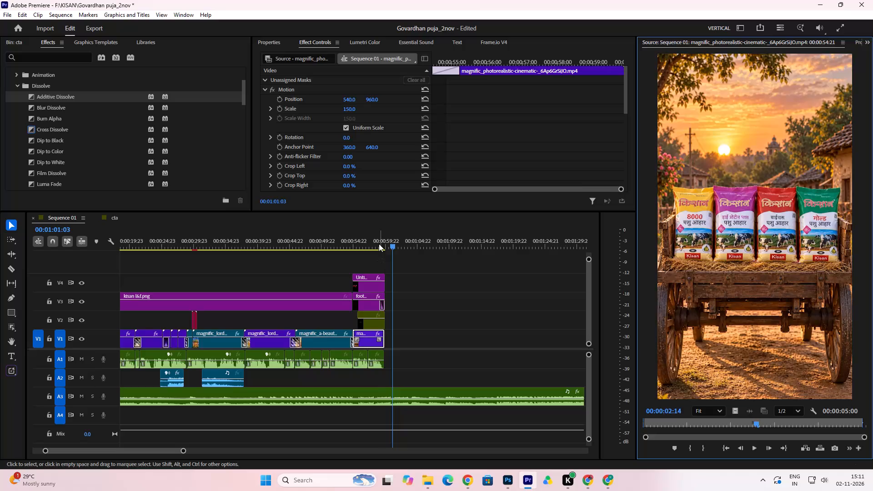
Delete both Gaussian Blur Amount keyframes from the last V1 background clip.
left_click(379, 244)
left_click(365, 338)
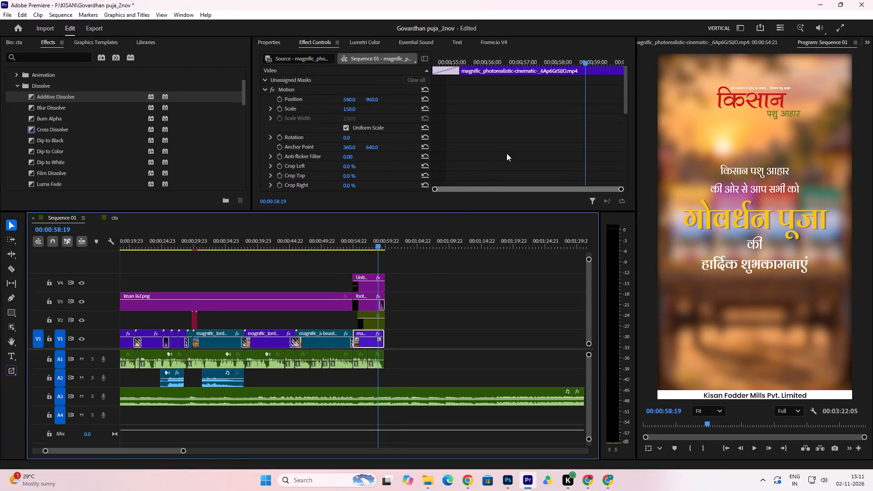
scroll(507, 153, "down", 20)
scroll(507, 153, "down", 2)
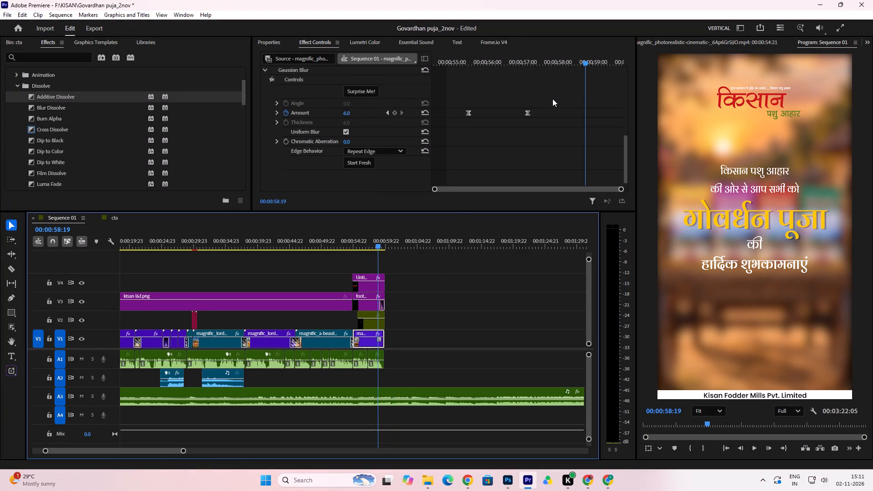
left_click_drag(552, 99, 441, 110)
scroll(435, 125, "up", 2)
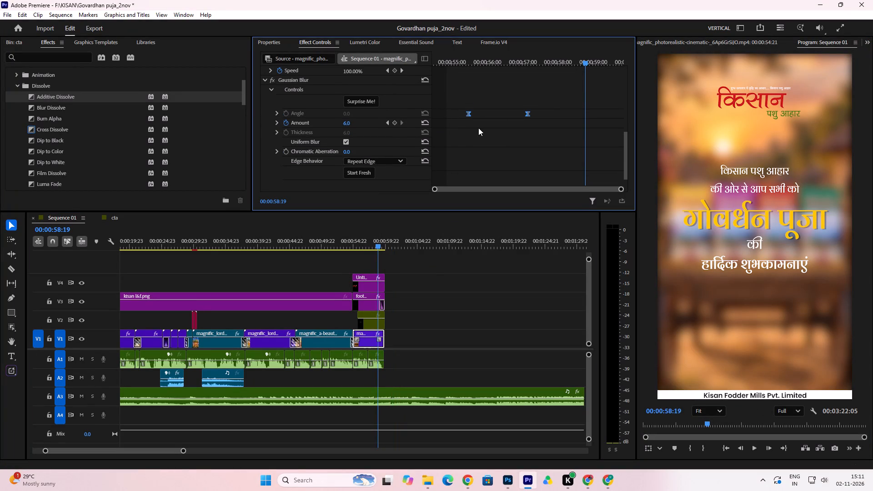
left_click_drag(468, 123, 526, 123)
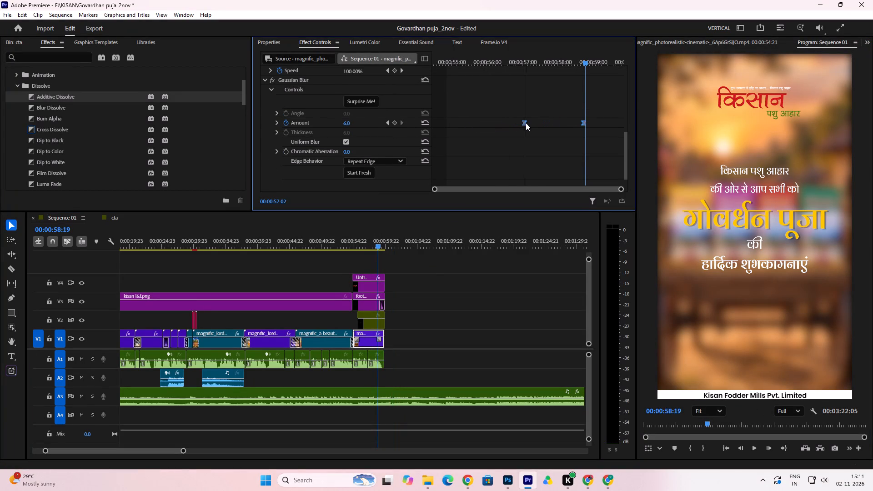
left_click_drag(526, 123, 537, 123)
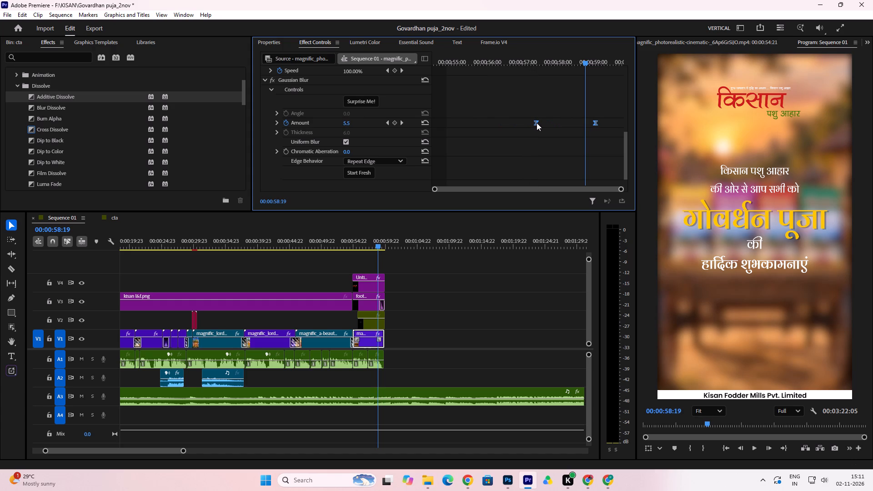
left_click_drag(612, 118, 512, 144)
key("Delete")
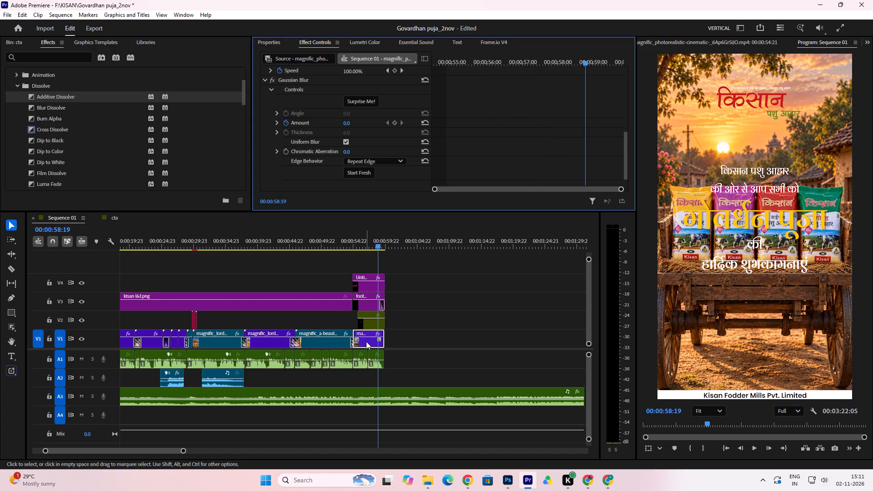
Slow the last V1 background clip to 78.5% speed and extend its end to a duration of 00:00:06:10.
left_click(366, 341)
right_click(366, 341)
left_click(415, 285)
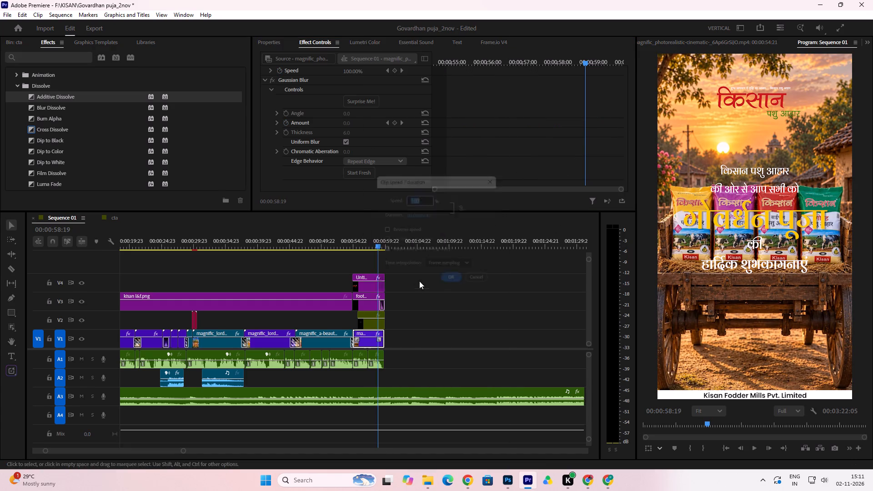
left_click(481, 231)
left_click_drag(412, 197, 362, 234)
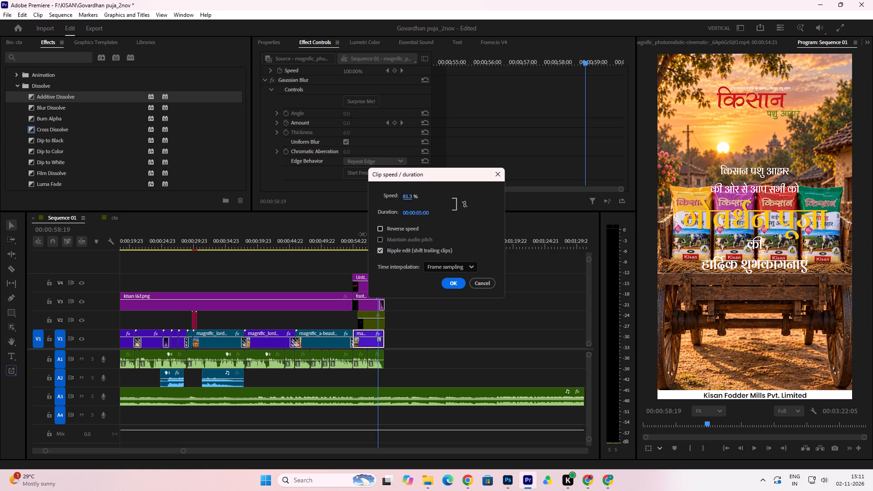
left_click_drag(362, 234, 359, 244)
left_click(455, 284)
left_click_drag(387, 334, 426, 338)
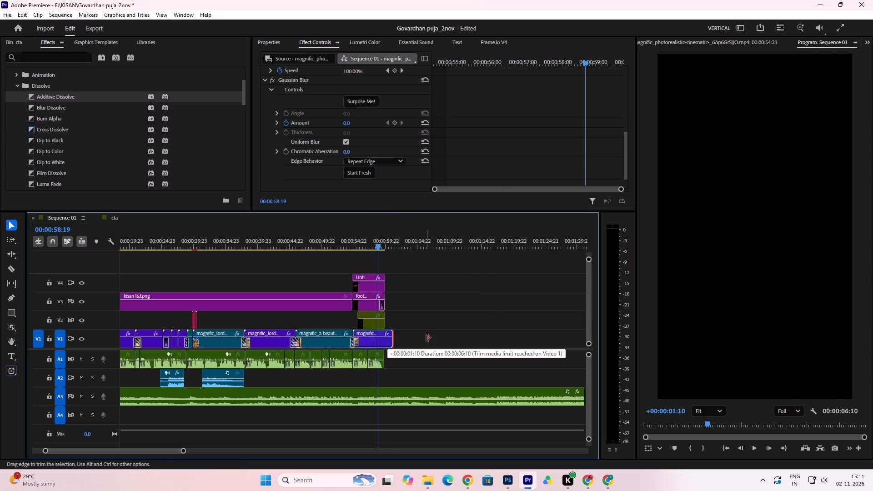
left_click_drag(426, 338, 427, 338)
Reduce the last V1 background clip's speed slightly further and extend its end to the new media limit.
left_click(375, 342)
right_click(375, 342)
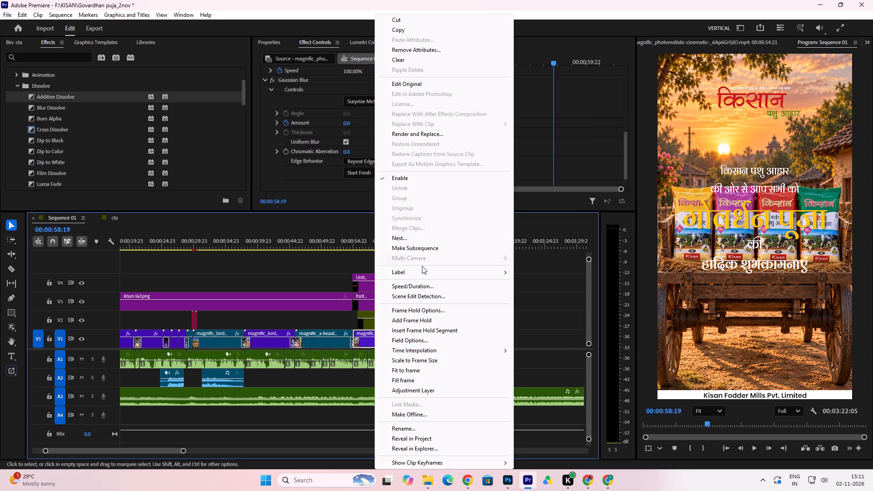
left_click(421, 290)
left_click(449, 225)
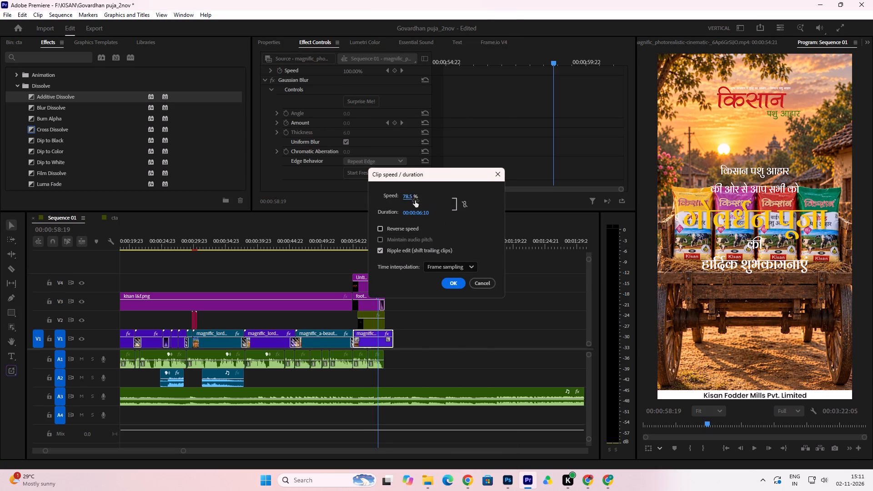
left_click_drag(410, 197, 404, 204)
left_click(450, 285)
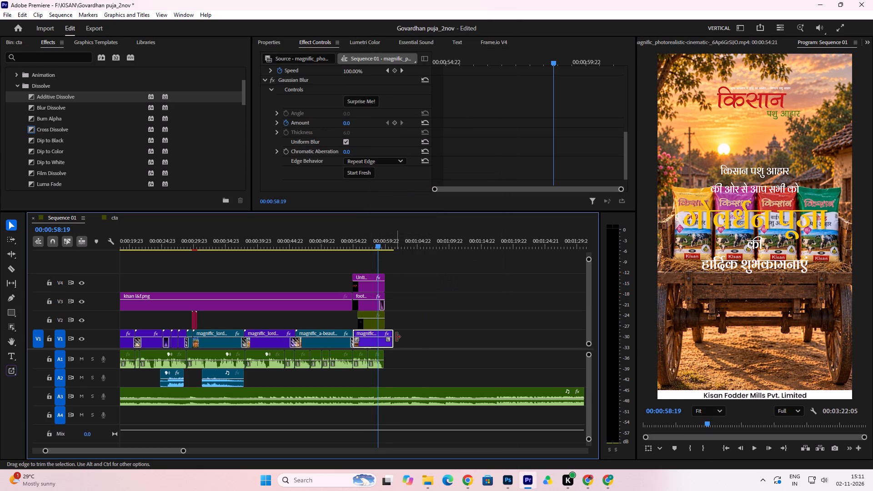
left_click_drag(396, 337, 426, 341)
Play the closing section from about 00:00:55 to the end of the last V1 background clip.
left_click(354, 243)
key("space")
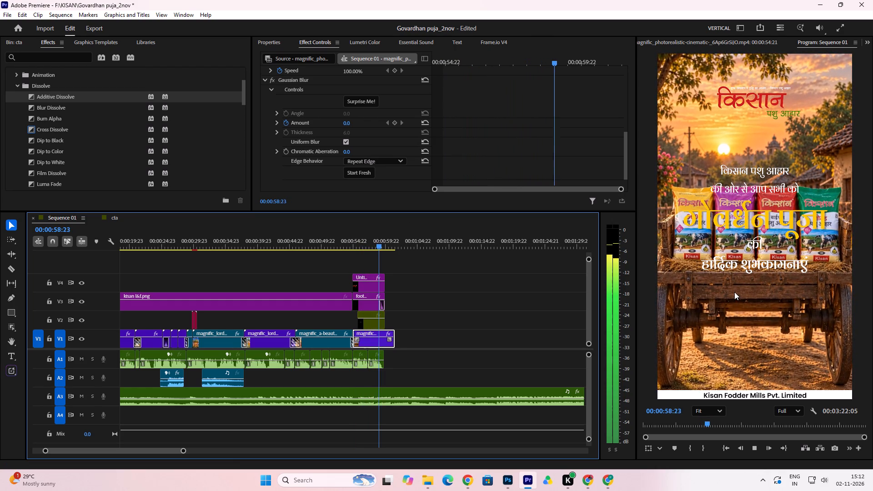
key("space")
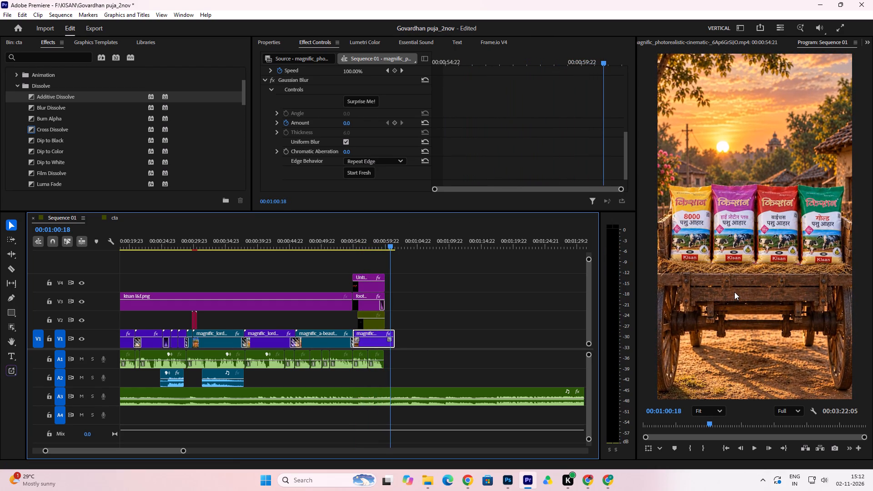
key("space")
key("space")
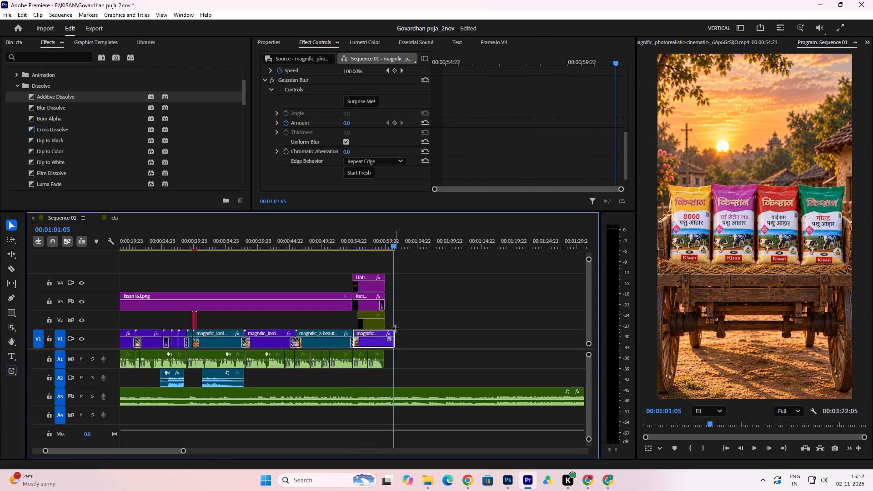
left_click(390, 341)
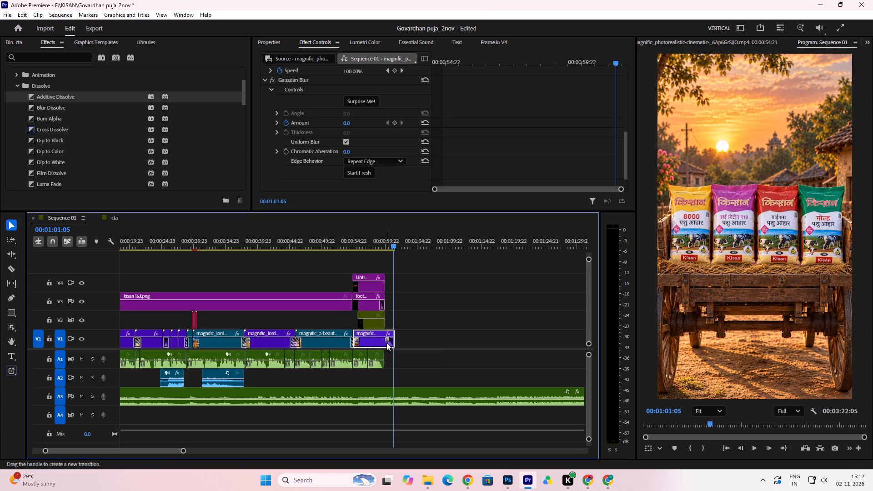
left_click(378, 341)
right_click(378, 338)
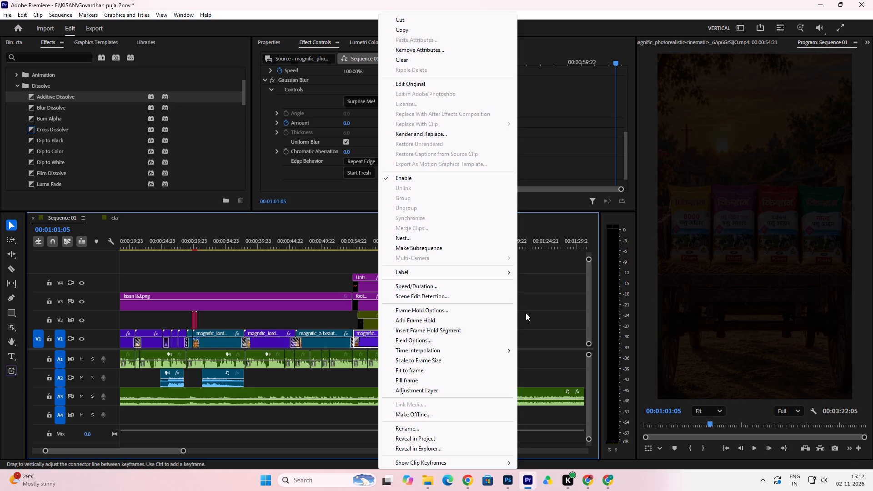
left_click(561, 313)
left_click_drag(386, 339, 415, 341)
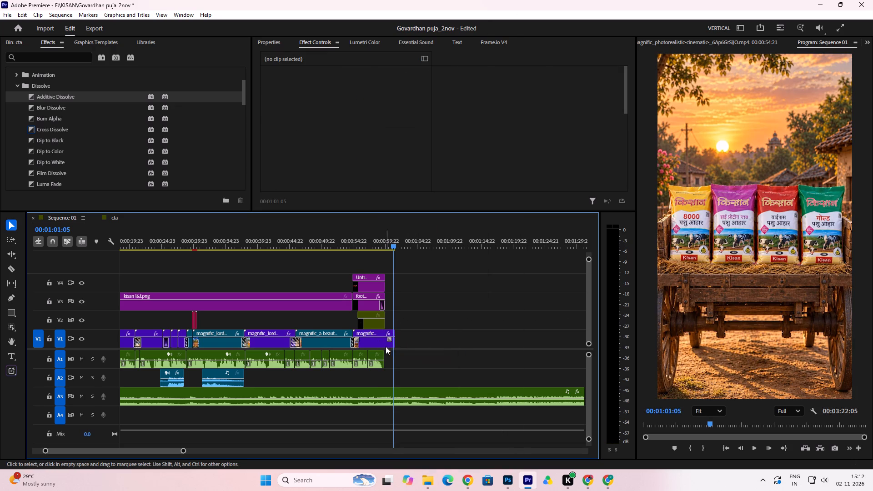
Animate the last V1 background clip's Gaussian Blur Amount from 0.0 at 00:00:55:12 to 6.0 at 00:00:56:11 and play it back.
left_click(382, 342)
scroll(527, 169, "down", 3)
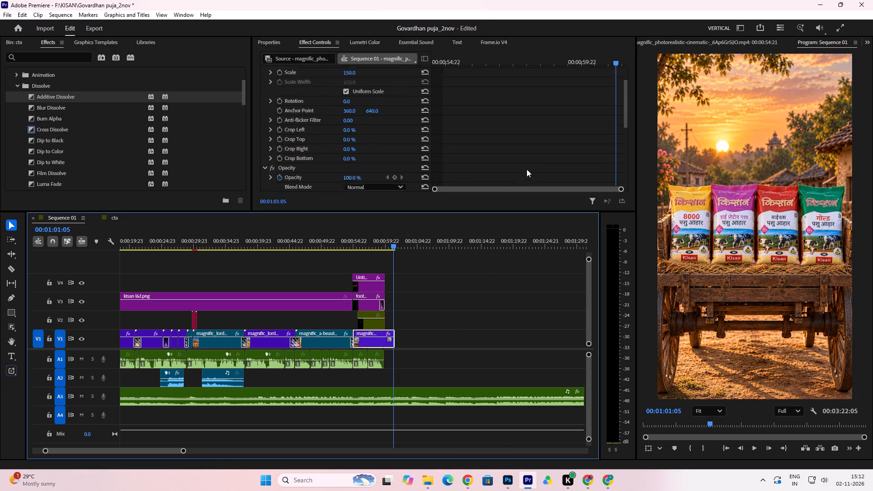
scroll(527, 169, "down", 8)
left_click_drag(366, 244, 361, 248)
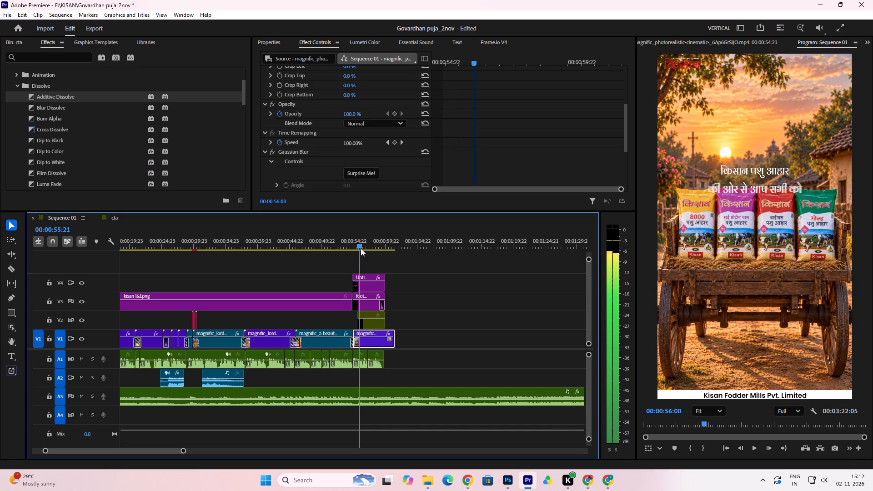
left_click_drag(361, 248, 358, 250)
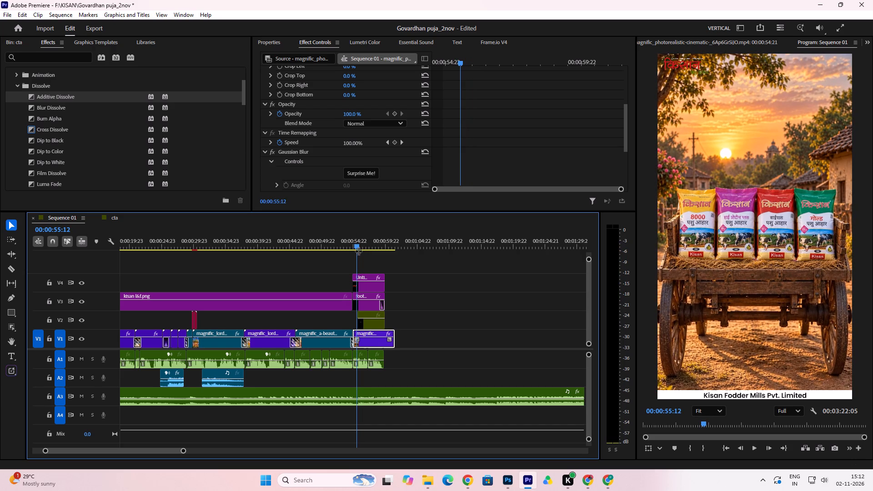
scroll(391, 129, "down", 2)
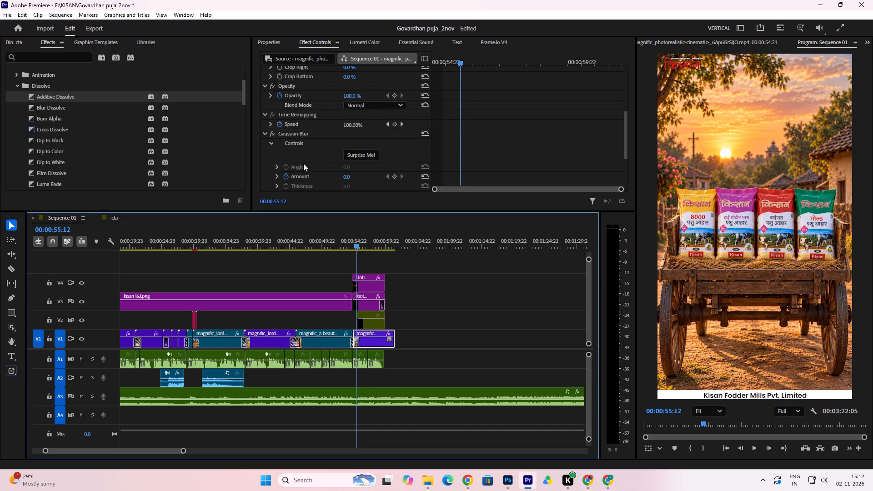
scroll(425, 138, "down", 2)
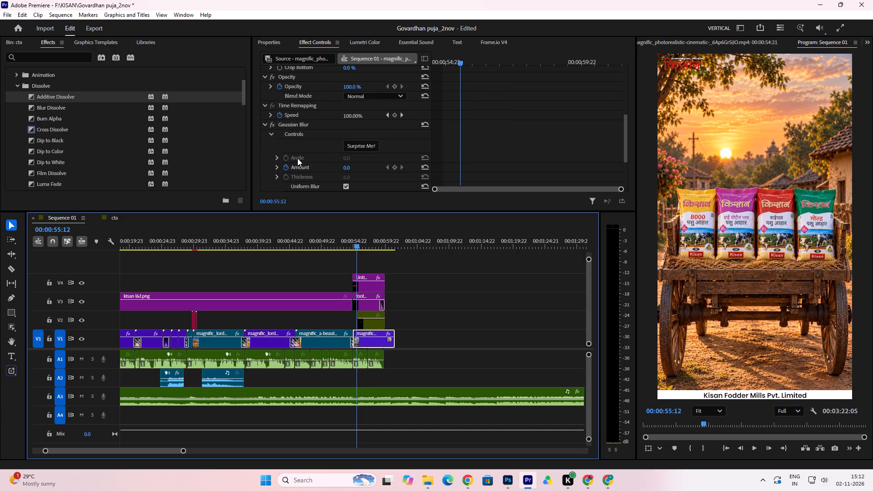
left_click(282, 161)
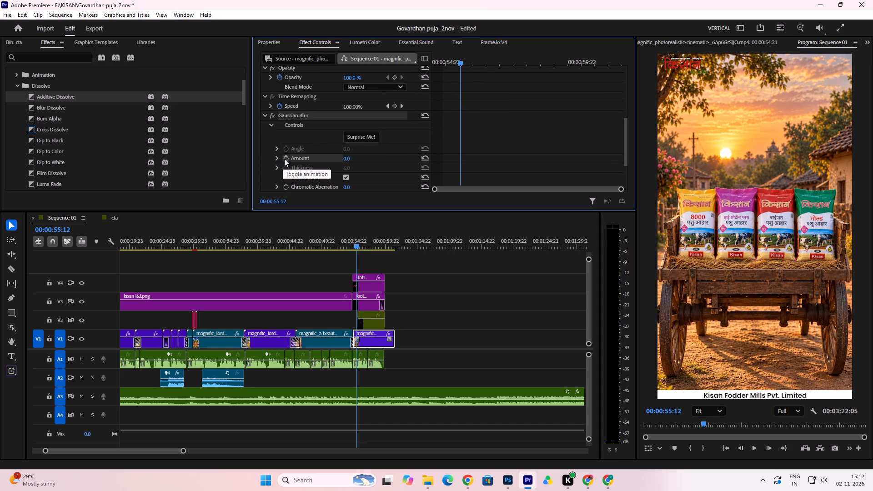
left_click(286, 158)
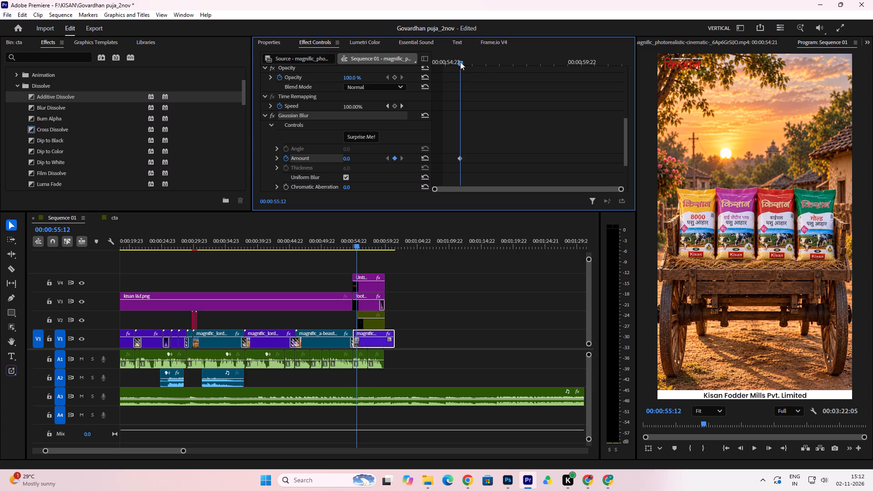
left_click_drag(461, 62, 487, 65)
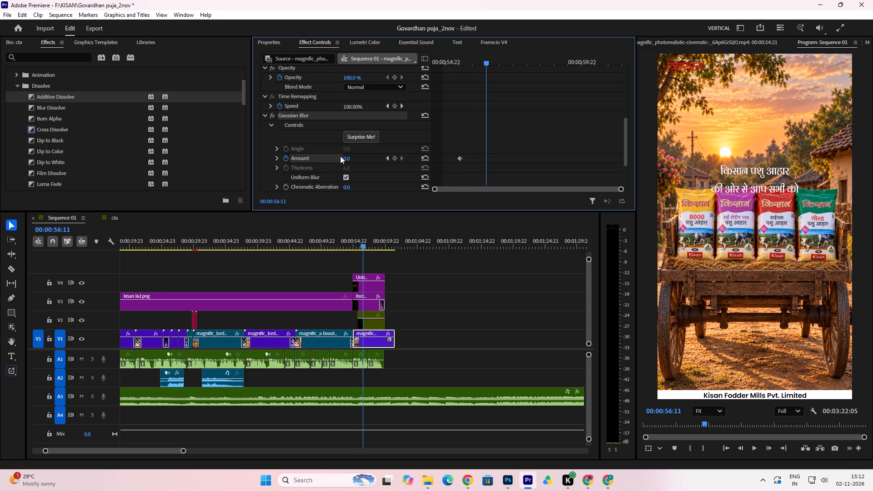
left_click(346, 158)
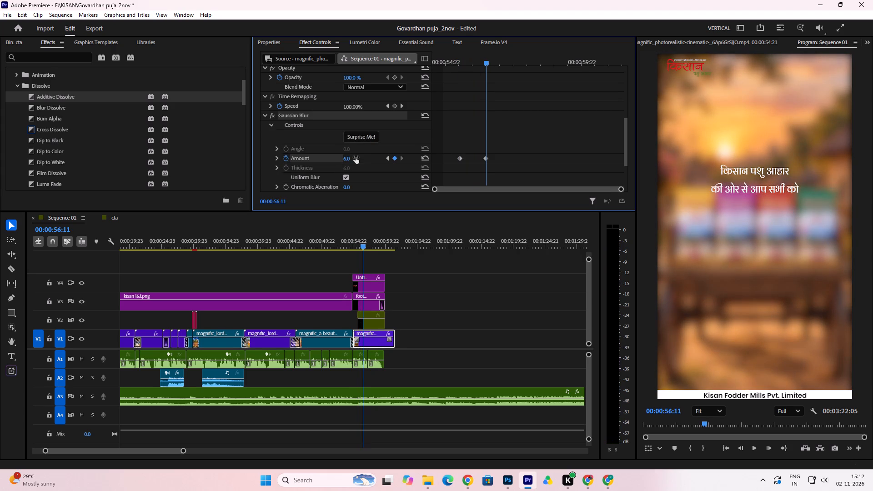
left_click(352, 240)
key("space")
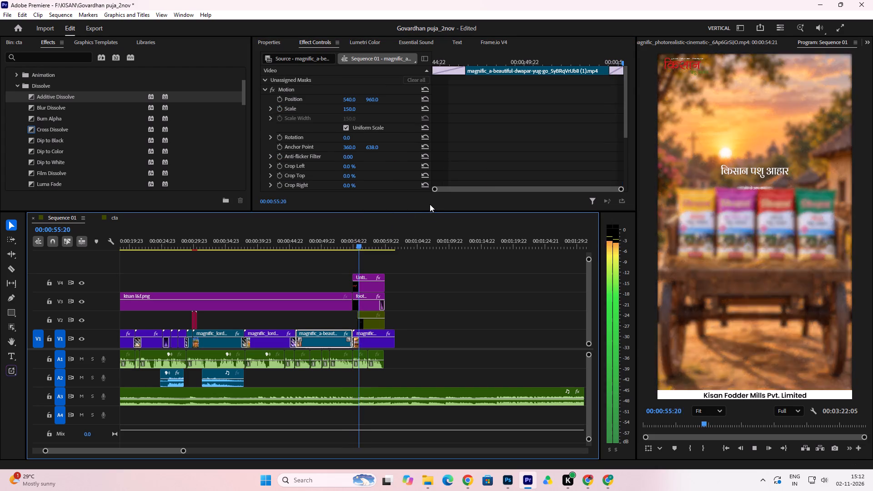
key("space")
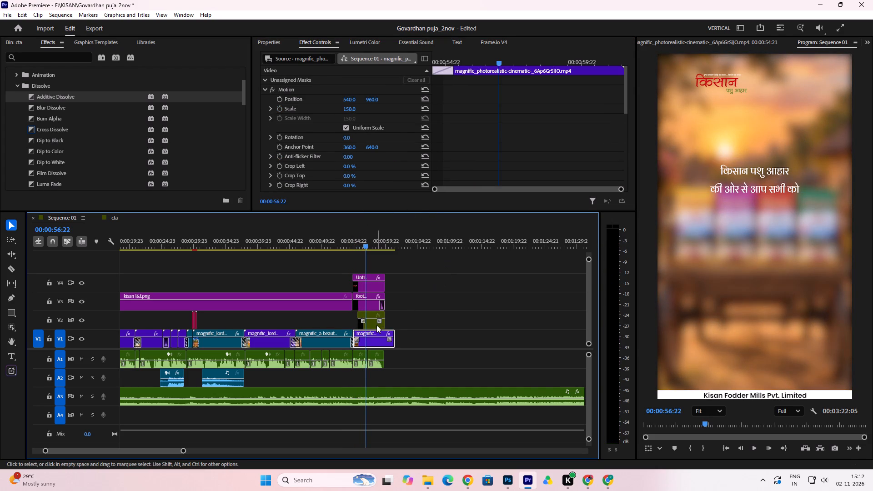
Extend the ends of the five greeting text layers on V5 to V9 in the nested cta sequence by about 00:00:02:12, and return to Sequence 01.
left_click(376, 325)
left_click_drag(386, 319, 397, 320)
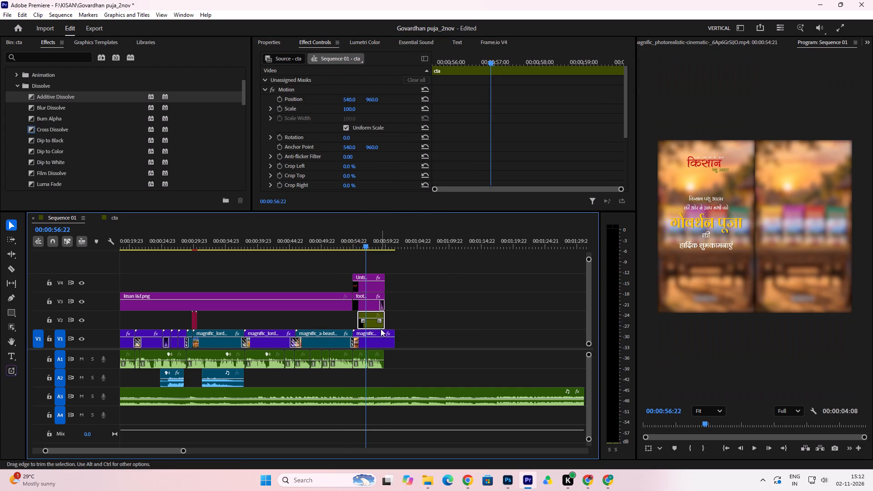
double_click(374, 323)
left_click_drag(219, 273, 195, 306)
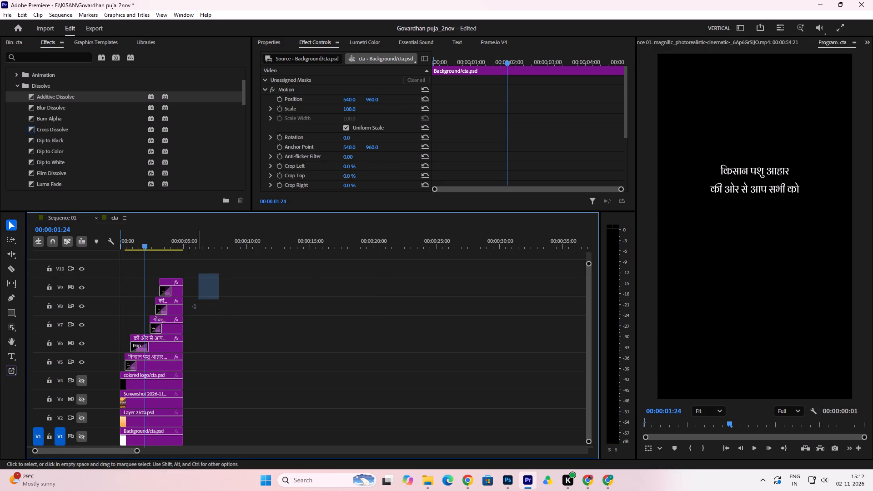
left_click_drag(195, 306, 155, 361)
left_click_drag(186, 321, 217, 320)
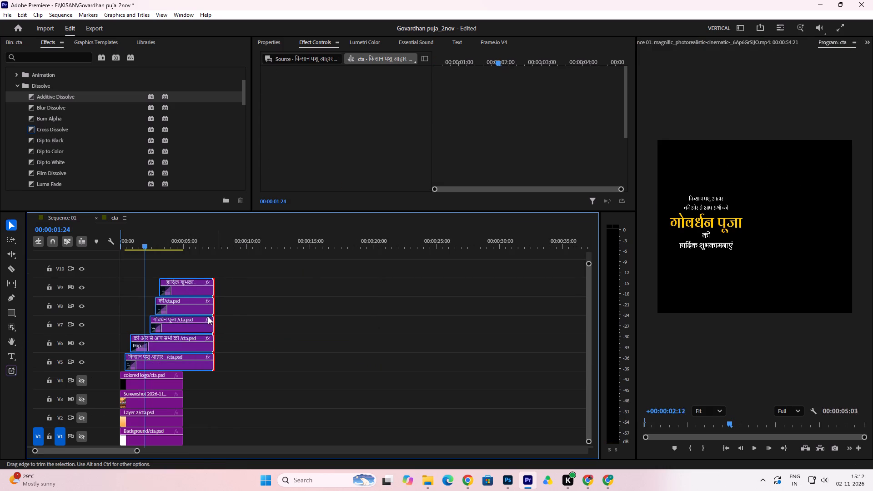
left_click(72, 216)
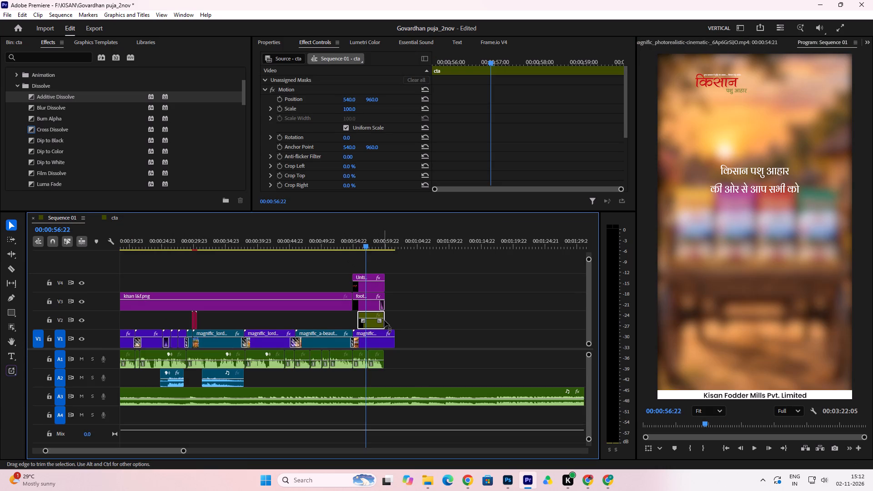
Extend the cta, footer and V4 logo clips to the end of the last V1 background clip and play the closing section.
left_click_drag(385, 318, 393, 318)
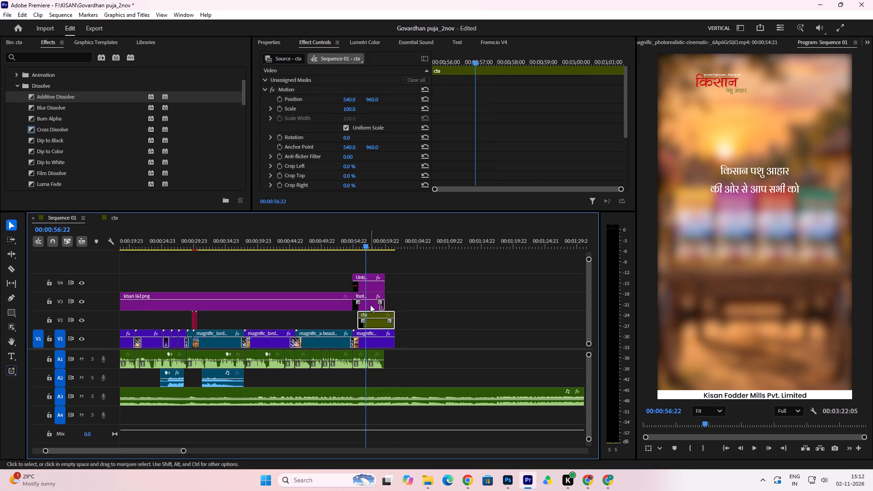
left_click(370, 305)
left_click_drag(385, 297, 394, 299)
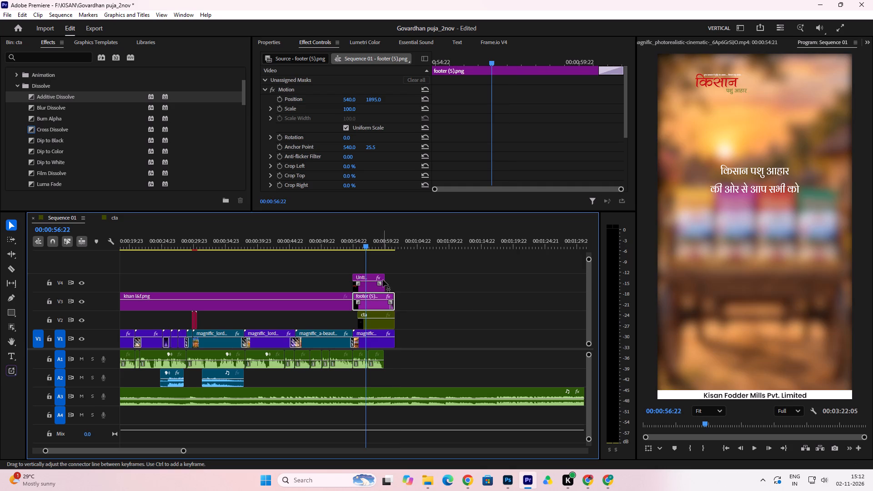
left_click_drag(386, 279, 396, 281)
left_click(351, 235)
key("space")
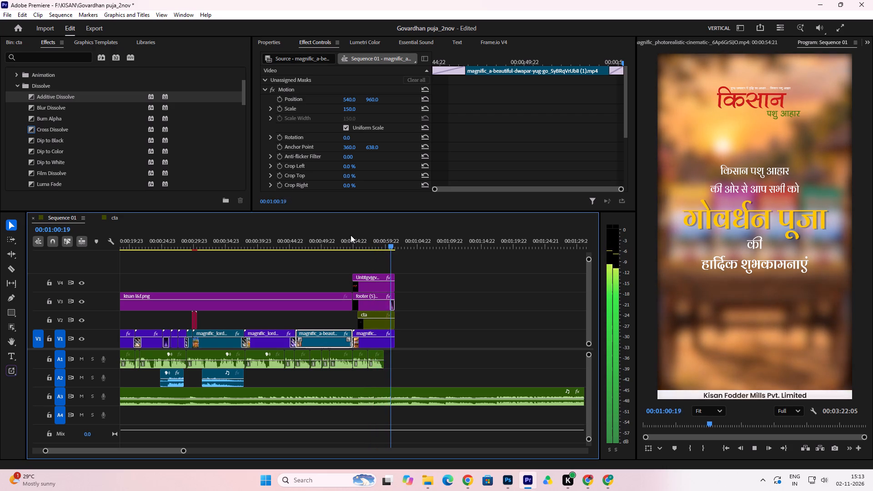
key("space")
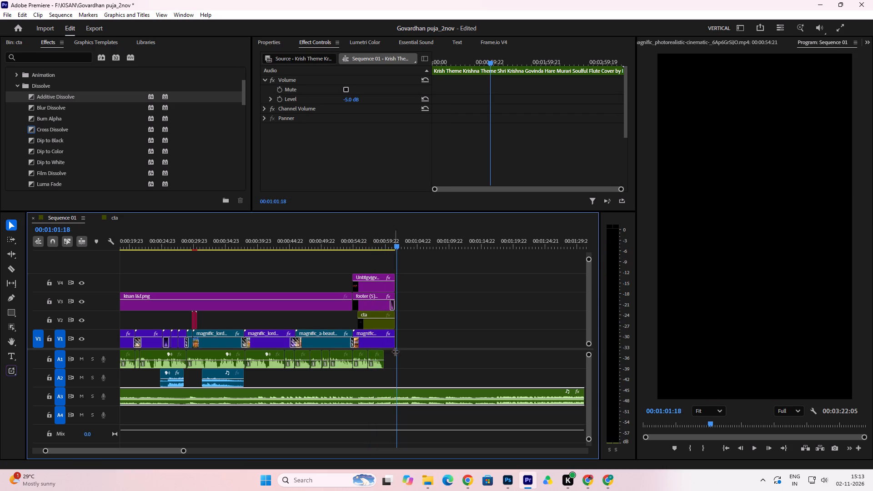
Add ending Cross Dissolves of about one second to the last V1, cta and V4 logo clips, lengthen the footer's dissolve, and preview the fade-out.
left_click_drag(391, 340, 387, 341)
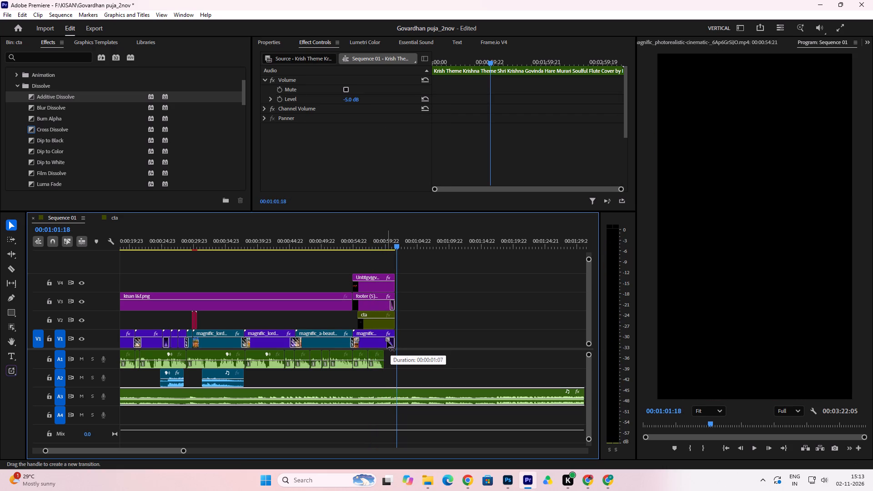
left_click_drag(387, 341, 386, 342)
left_click(390, 321)
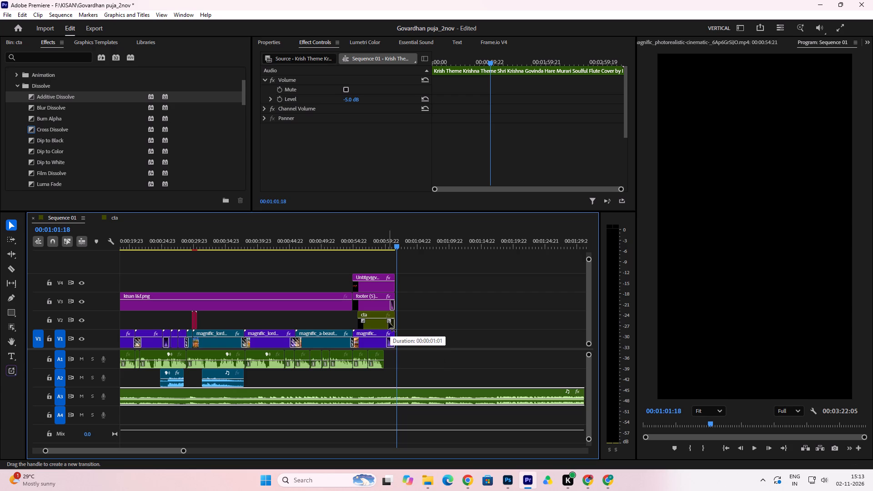
left_click(390, 304)
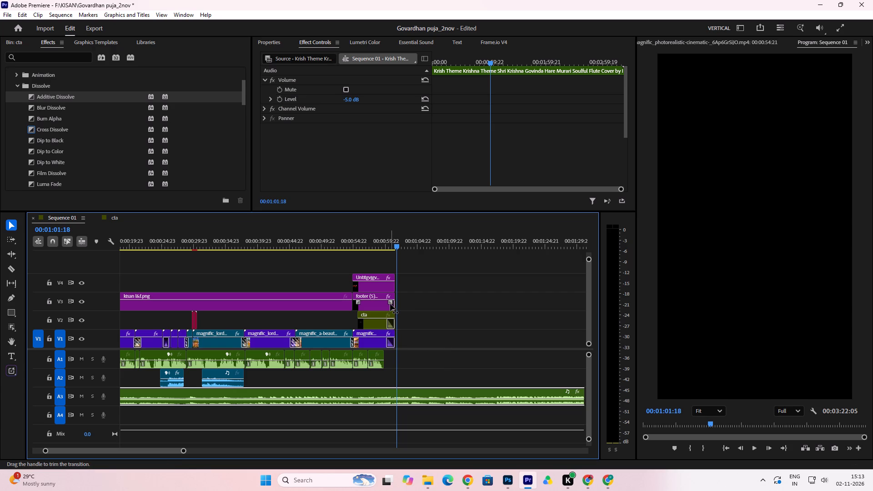
left_click(389, 284)
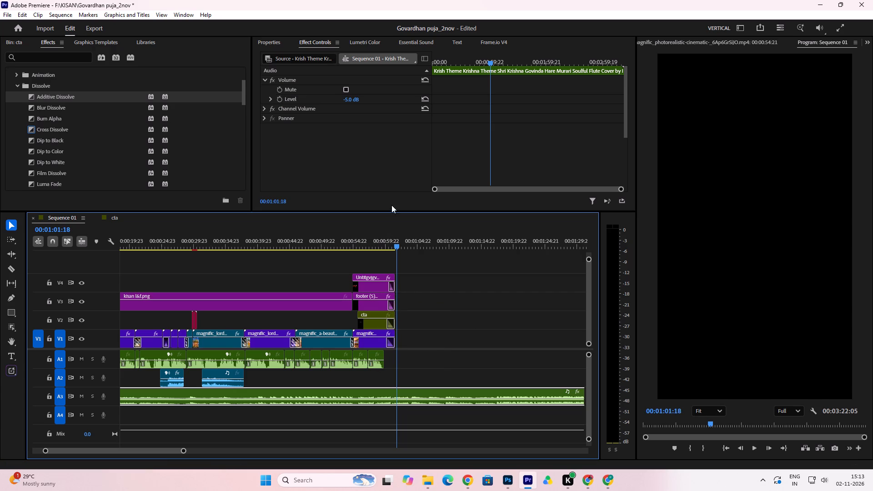
left_click(381, 230)
key("space")
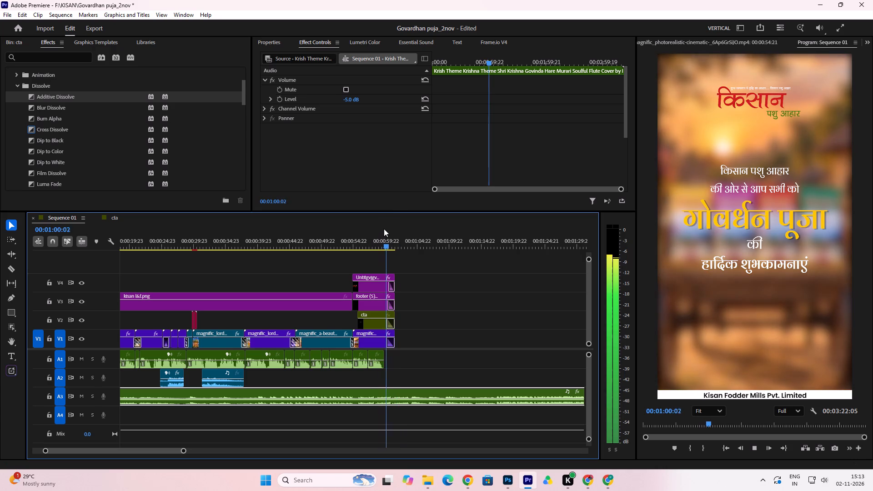
key("space")
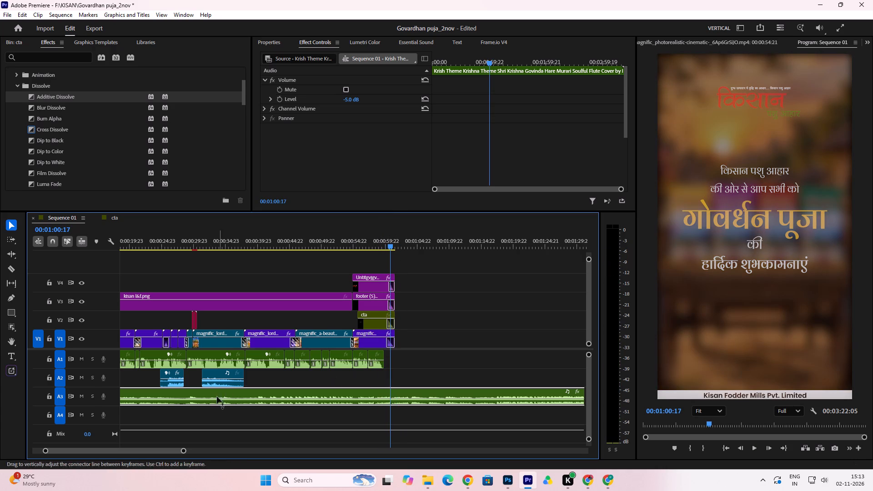
Trim the ends of the four closing clips on V1 to V4 together to finish slightly earlier.
left_click_drag(184, 450, 116, 459)
left_click_drag(387, 272, 353, 341)
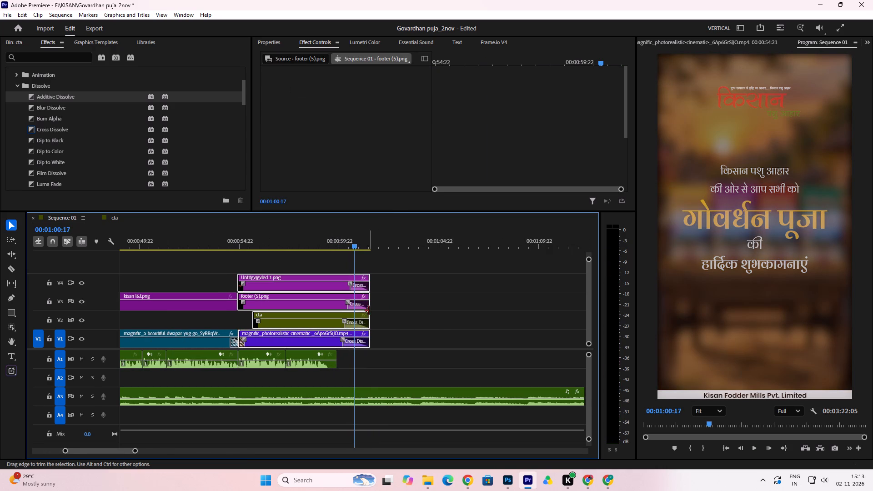
left_click_drag(371, 311, 365, 312)
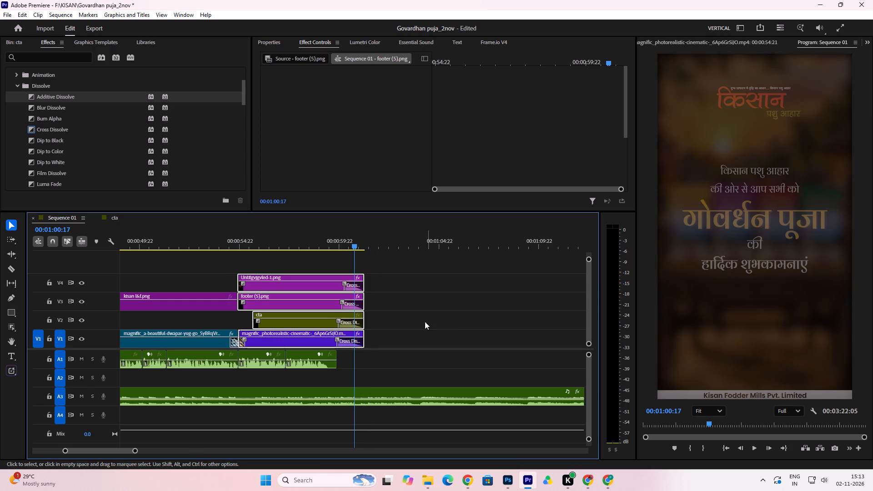
left_click(425, 321)
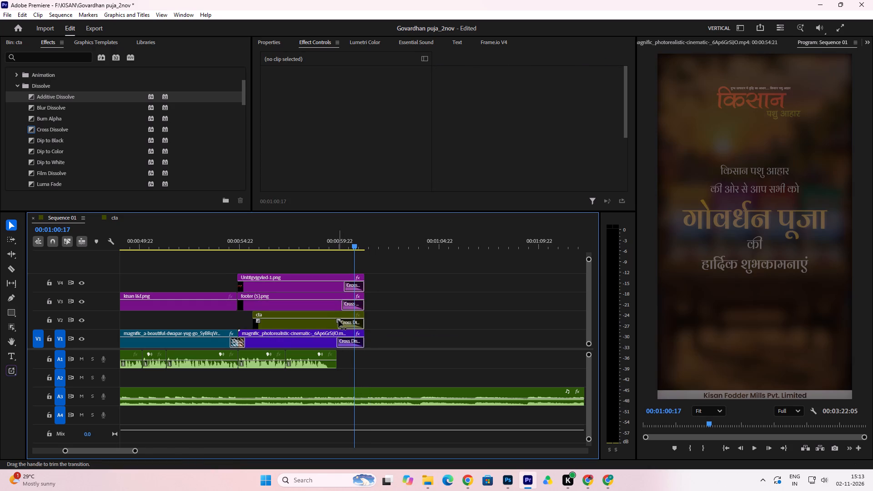
Lengthen the ending Cross Dissolves on V2, V3 and V4 to about 00:00:01:08, matching V1, and play the ending.
left_click(339, 320)
left_click_drag(342, 303, 338, 304)
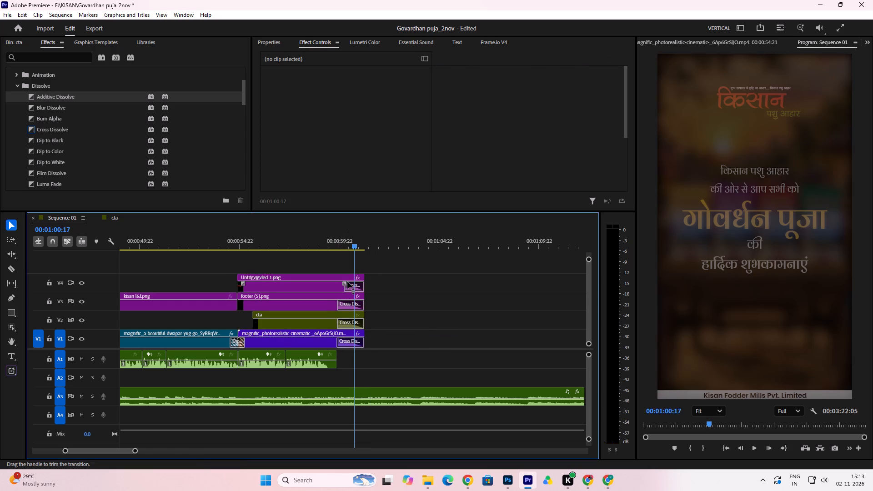
left_click_drag(343, 284, 337, 287)
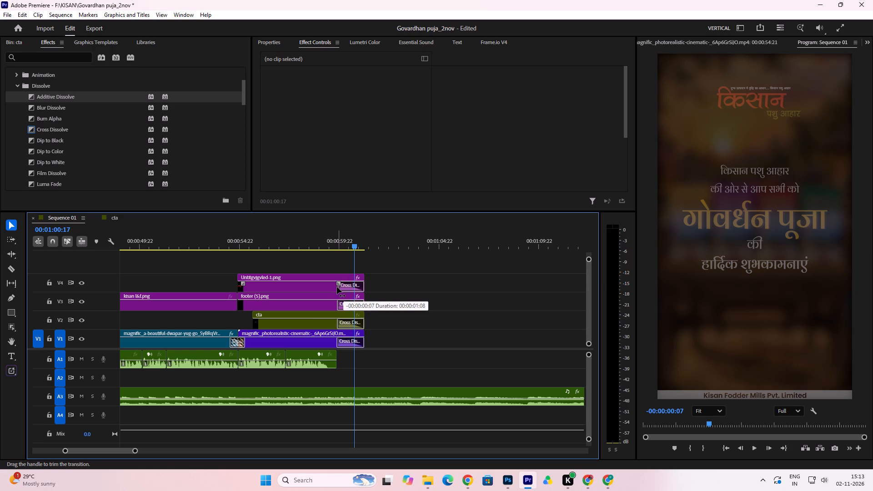
left_click_drag(337, 287, 336, 287)
left_click(294, 232)
key("space")
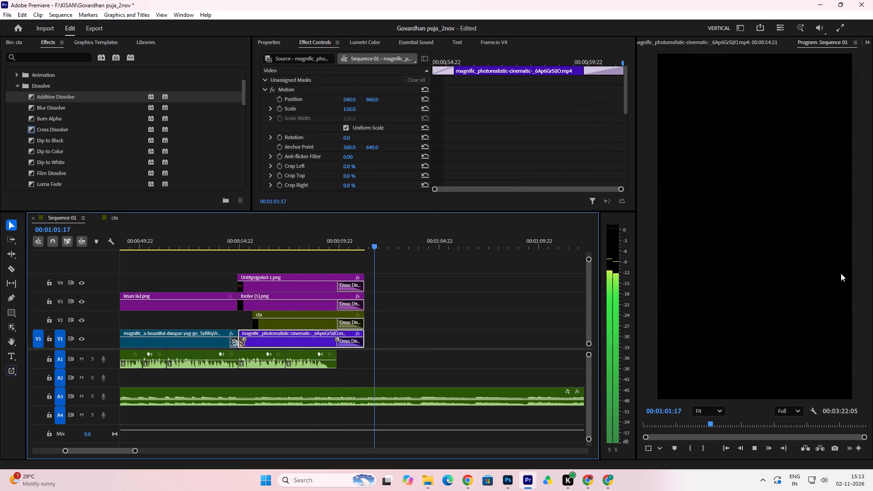
Stop playback after the closing fade-out and save the project.
key("space")
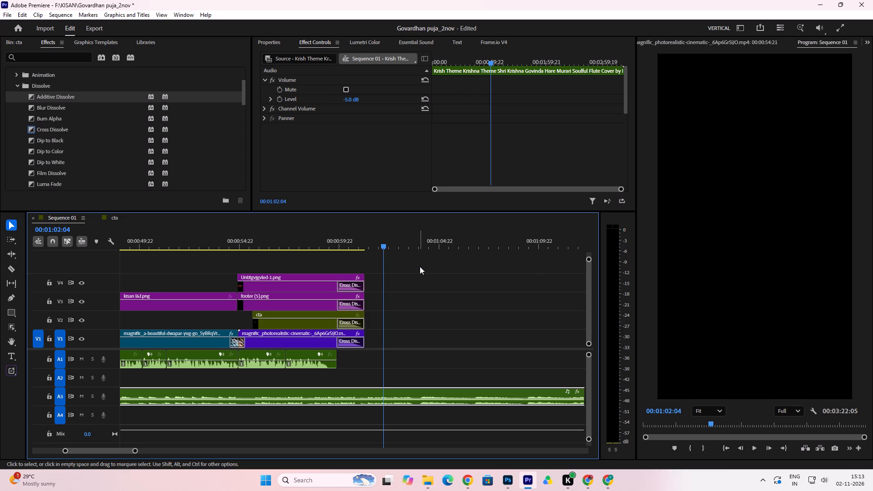
key("ctrl+s")
key("ctrl+s")
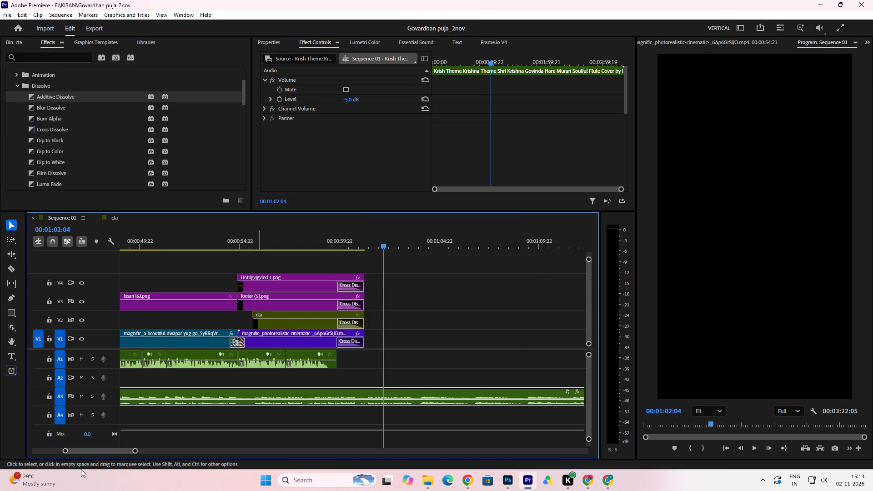
Split the Krish Theme music on A3 at the end of the closing clips and move the leftover piece to the start of A4.
left_click_drag(135, 451, 188, 456)
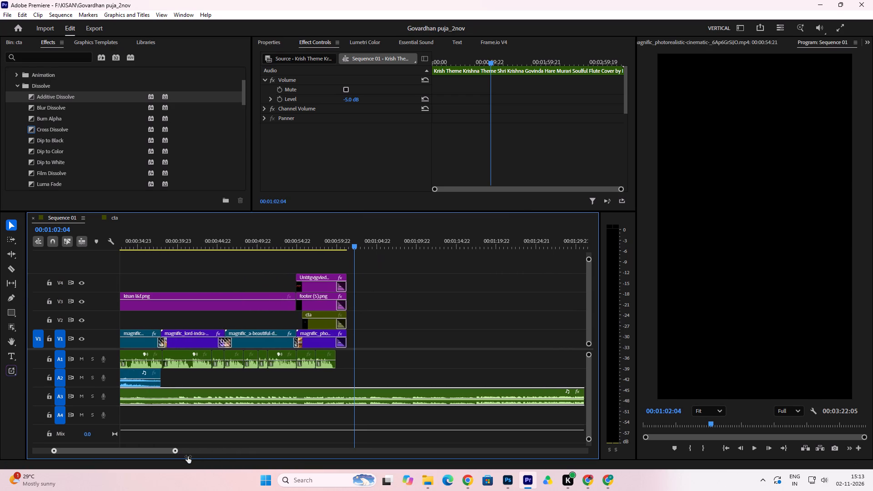
left_click_drag(188, 456, 190, 456)
key("space")
left_click(9, 267)
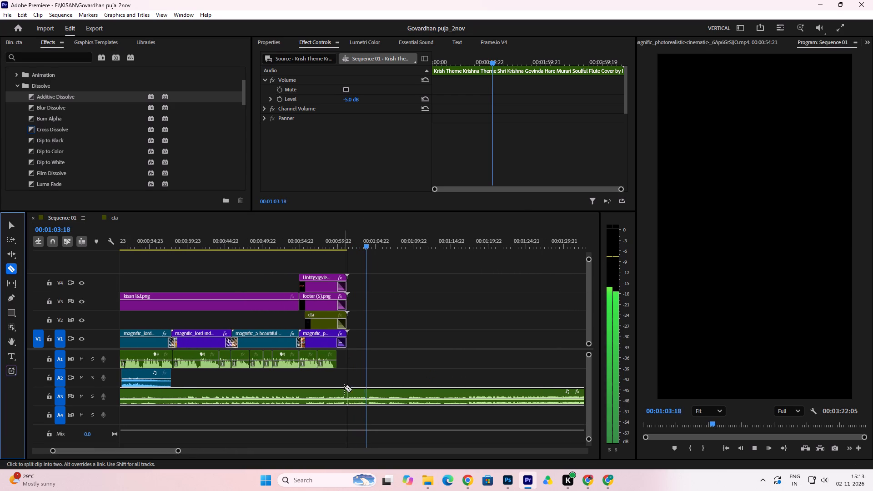
left_click(349, 391)
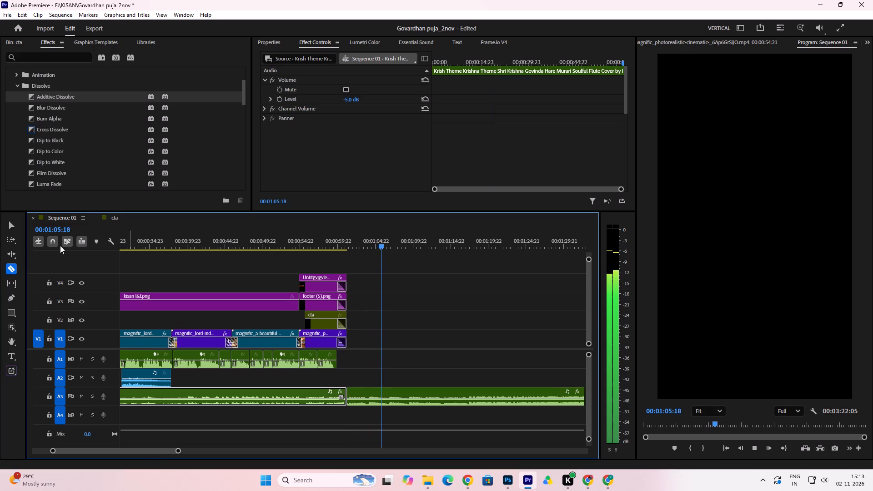
left_click(10, 225)
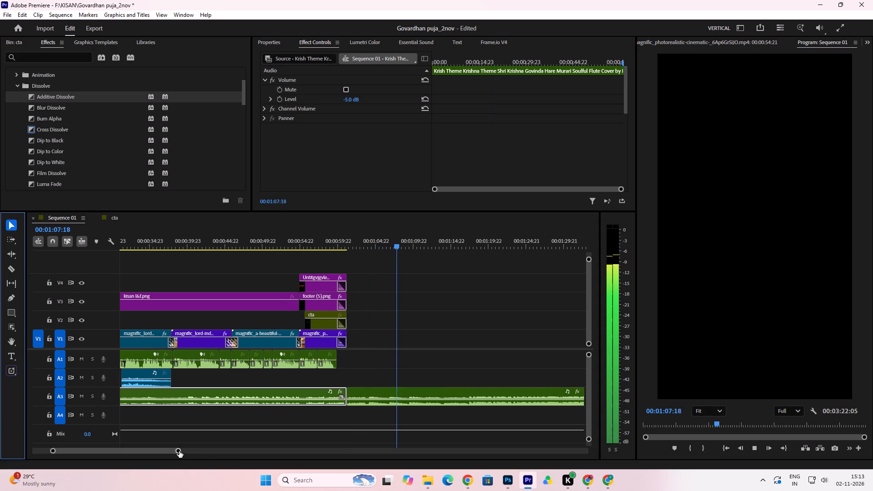
left_click_drag(179, 451, 297, 466)
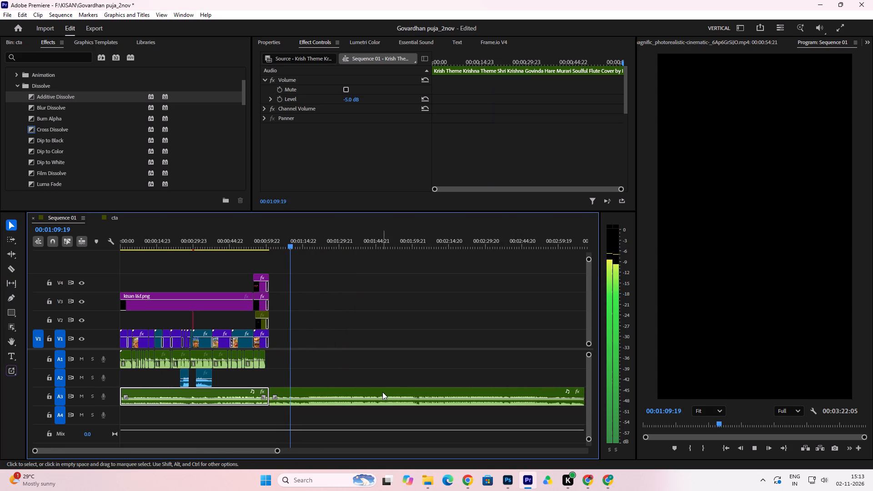
left_click_drag(382, 391, 125, 416)
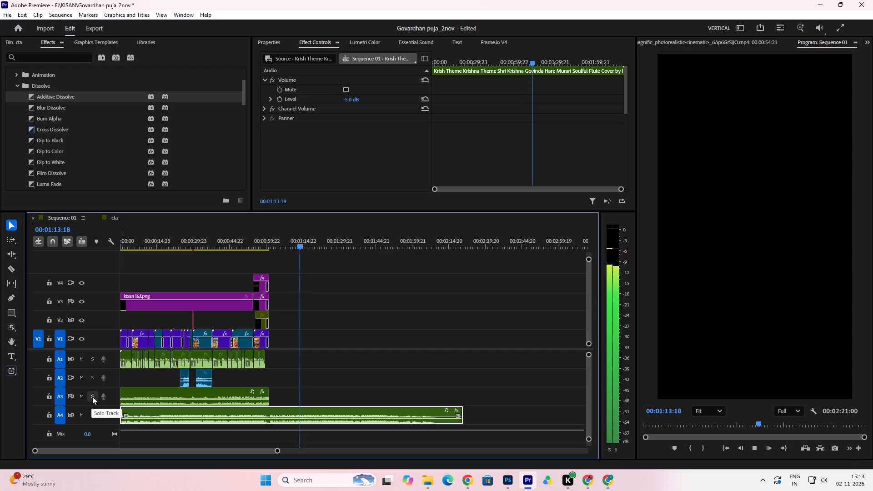
Mute track A3 and play the sequence from the beginning with the A4 music.
left_click(92, 396)
left_click(92, 396)
left_click(83, 396)
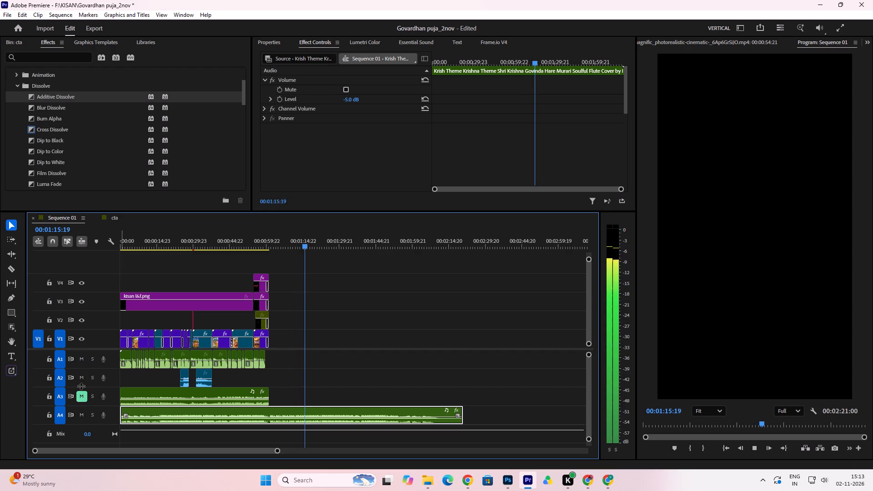
left_click_drag(136, 247, 106, 251)
key("space")
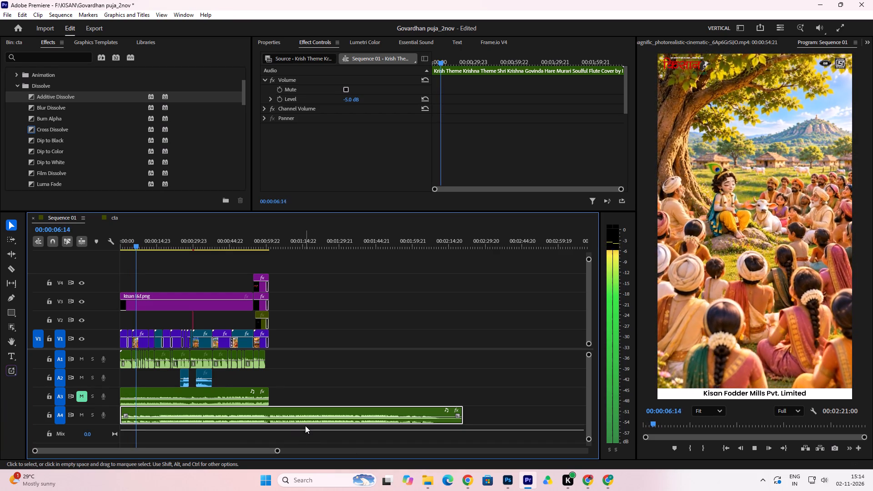
Lower the A4 music clip's level to -10.6 dB, raise the system volume and listen to the mix.
left_click_drag(284, 417, 287, 417)
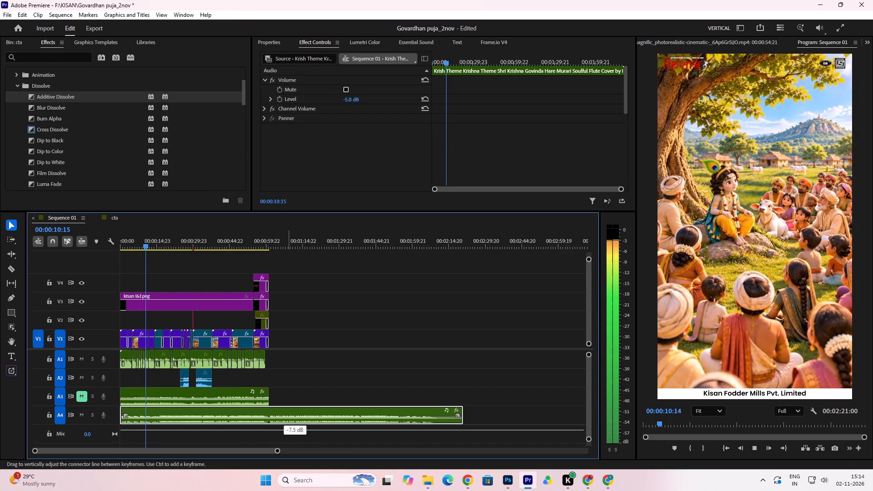
left_click_drag(287, 417, 287, 418)
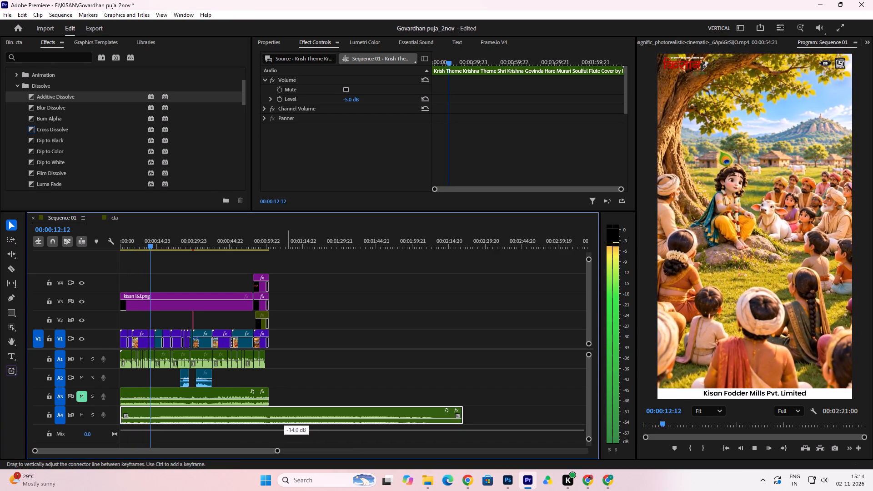
left_click_drag(287, 418, 288, 418)
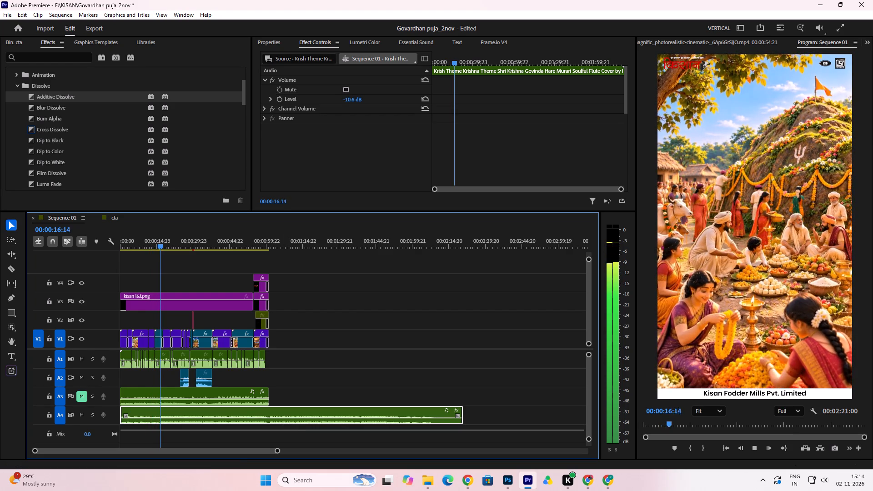
left_click(826, 478)
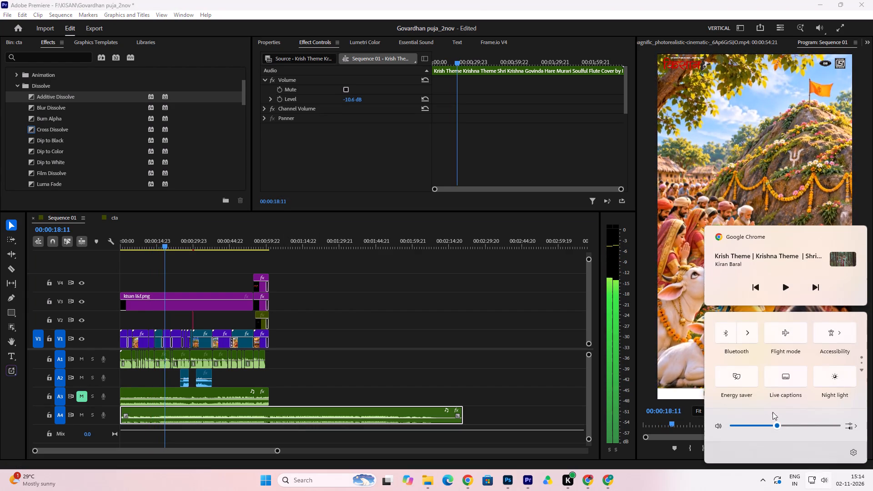
left_click(786, 422)
left_click(552, 390)
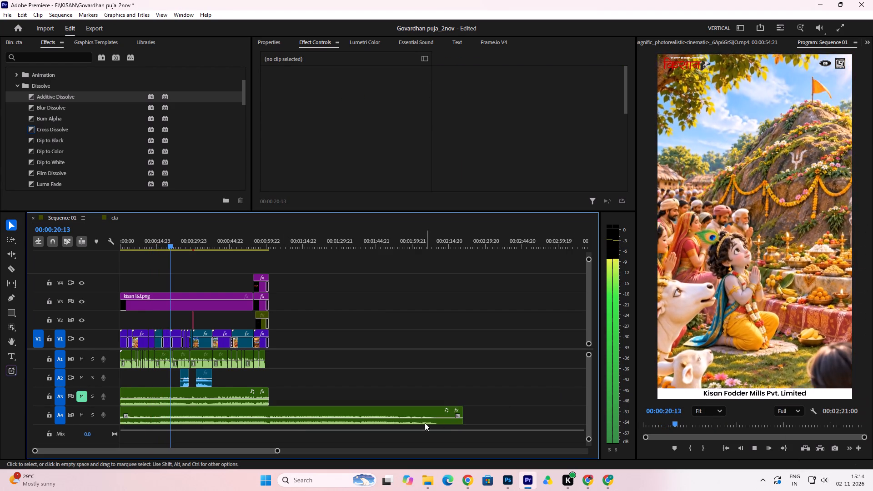
left_click(418, 414)
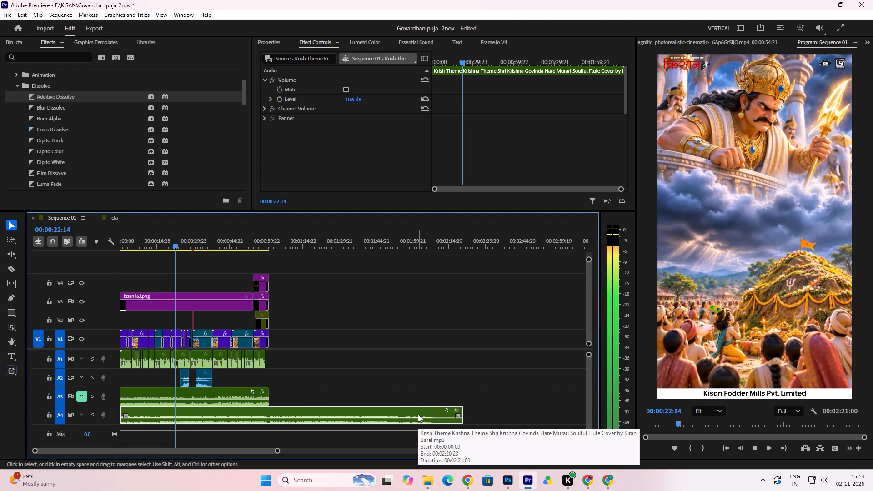
left_click(418, 414)
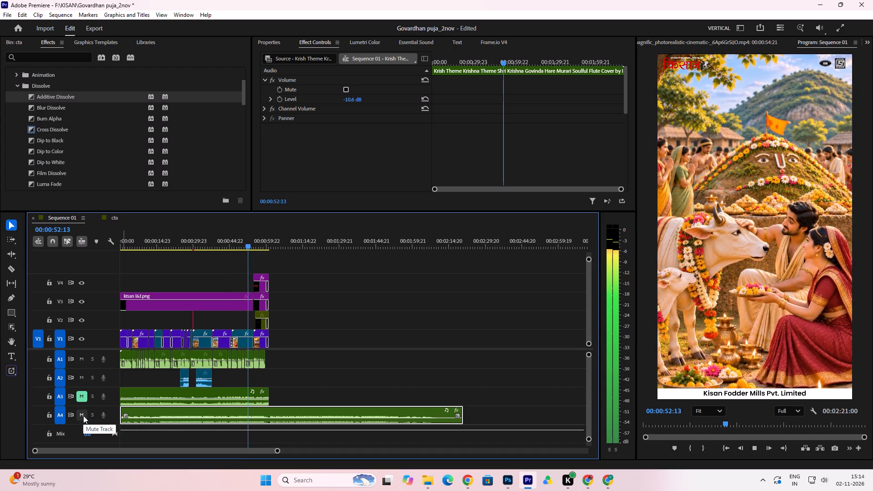
Mute A4, unmute A3 and play from the beginning to compare the A3 music.
left_click(83, 416)
left_click(83, 396)
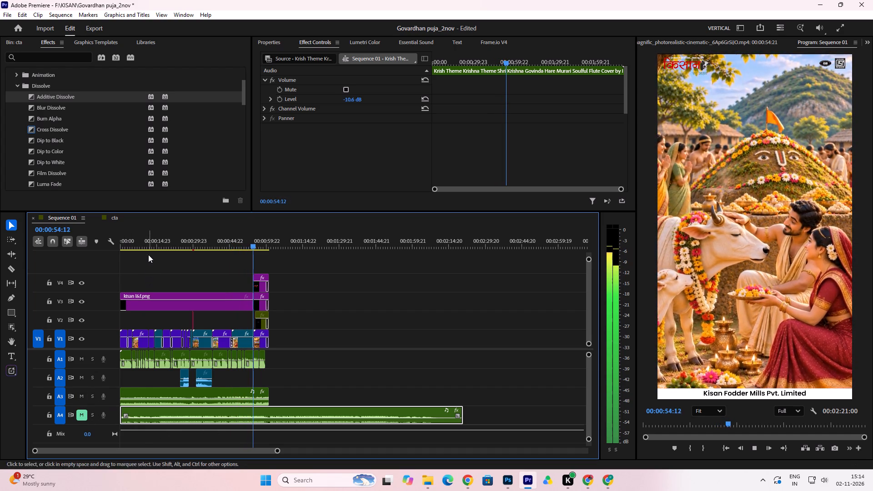
left_click_drag(150, 239, 110, 245)
key("space")
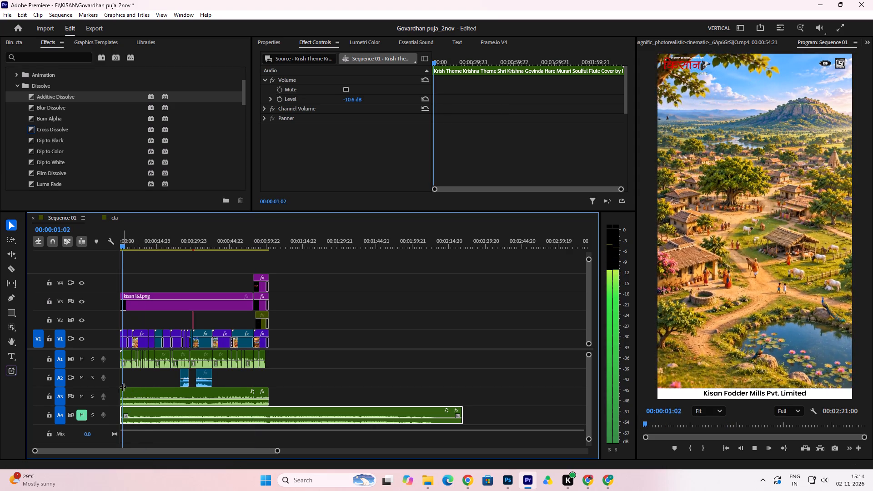
Trim about 5 seconds off the A3 music's start, move it to the sequence start, extend its end to the closing clips' end, and play it.
left_click_drag(120, 391, 133, 393)
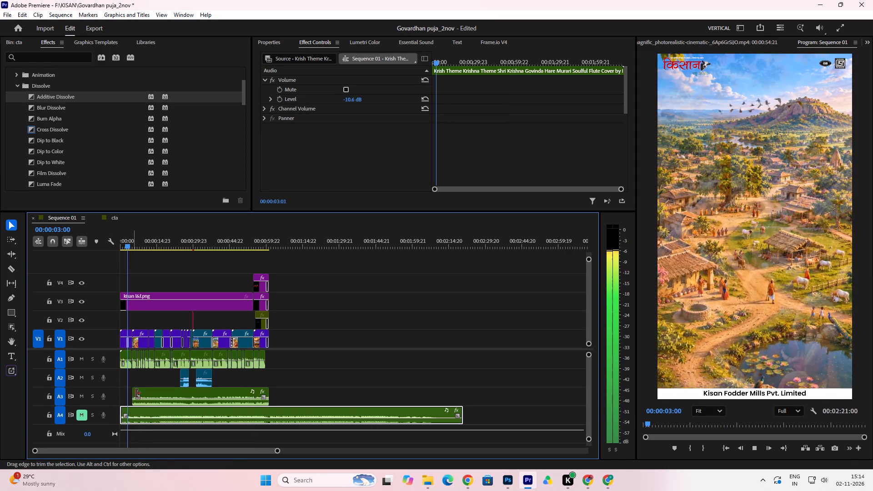
left_click_drag(150, 394, 131, 393)
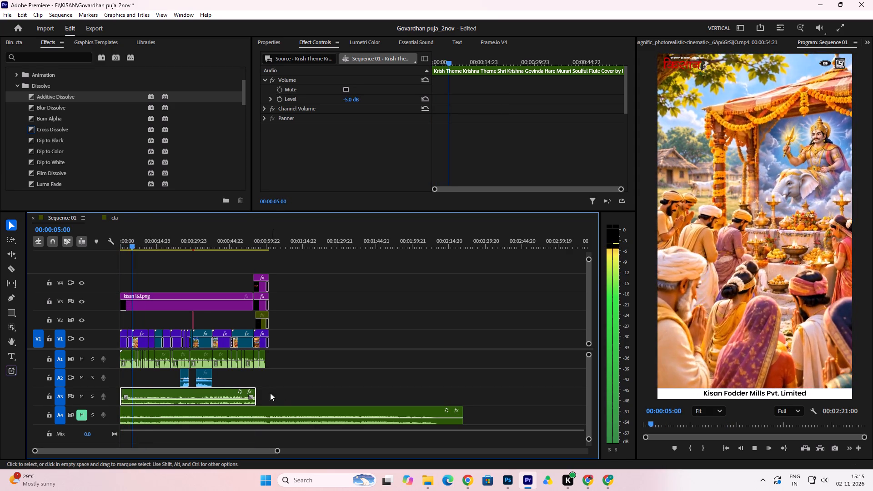
left_click_drag(256, 392, 267, 396)
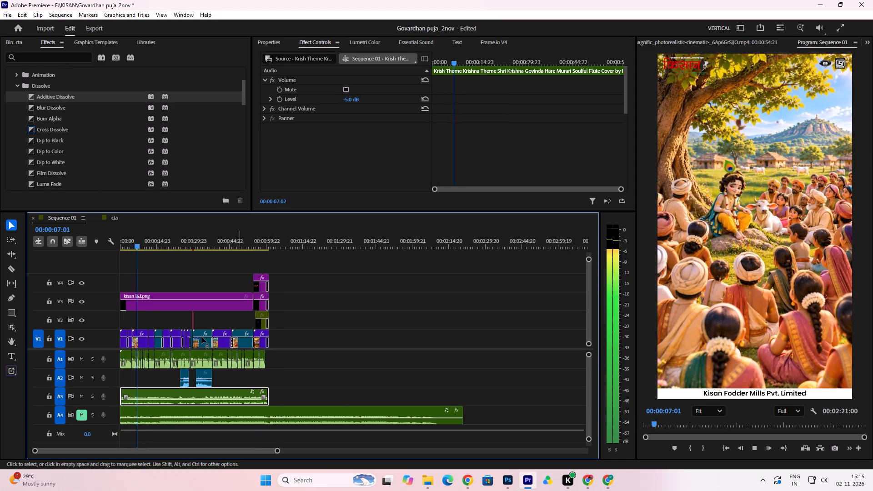
left_click_drag(131, 242, 102, 252)
key("space")
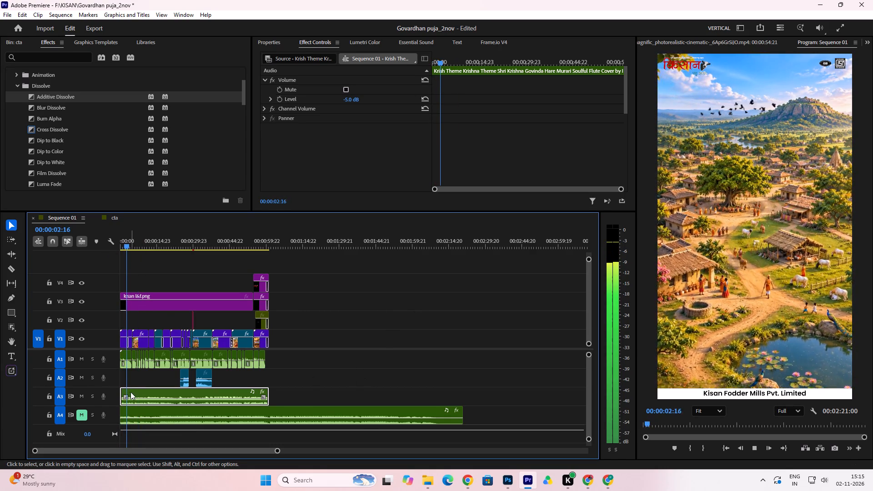
Mute A3, unmute A4 and play from the beginning to compare the A4 music.
left_click(85, 395)
left_click(79, 417)
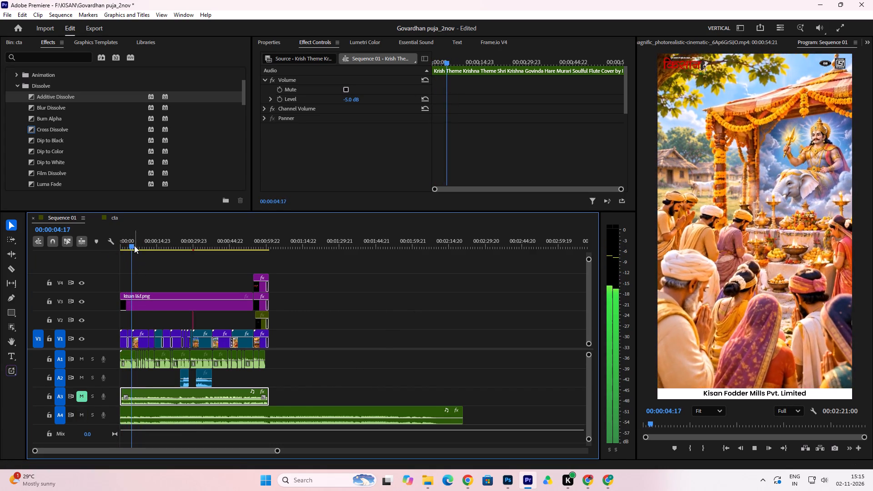
left_click_drag(131, 243, 113, 252)
key("space")
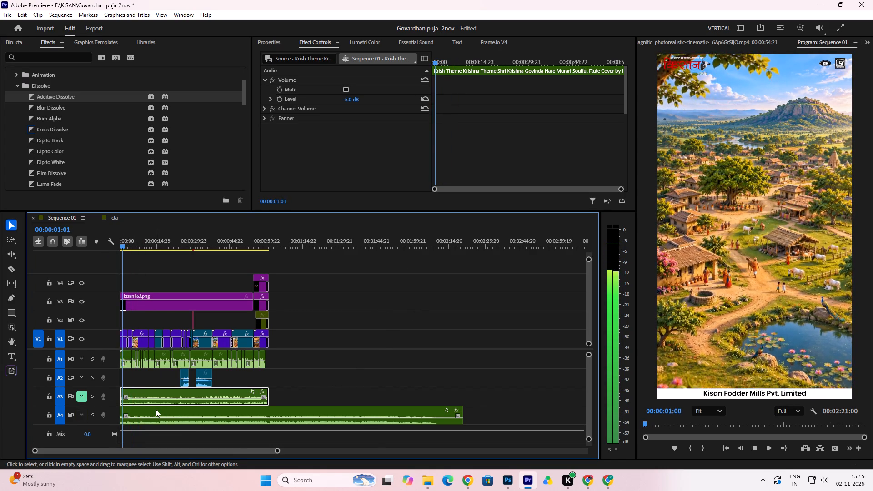
Extend the A4 music's beginning by about 8.5 seconds of earlier audio, keeping its start at 00:00:00:00, and play the opening.
left_click_drag(156, 409, 176, 406)
left_click_drag(142, 411, 110, 413)
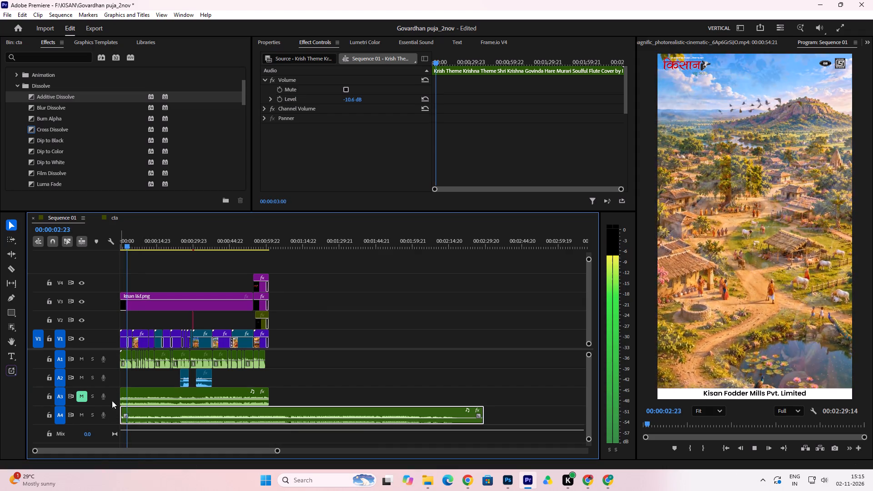
left_click_drag(130, 245, 117, 251)
key("space")
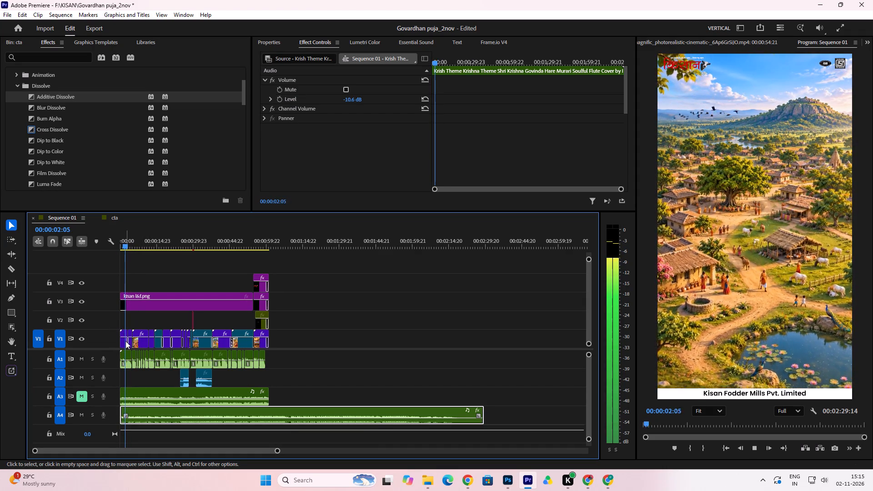
key("space")
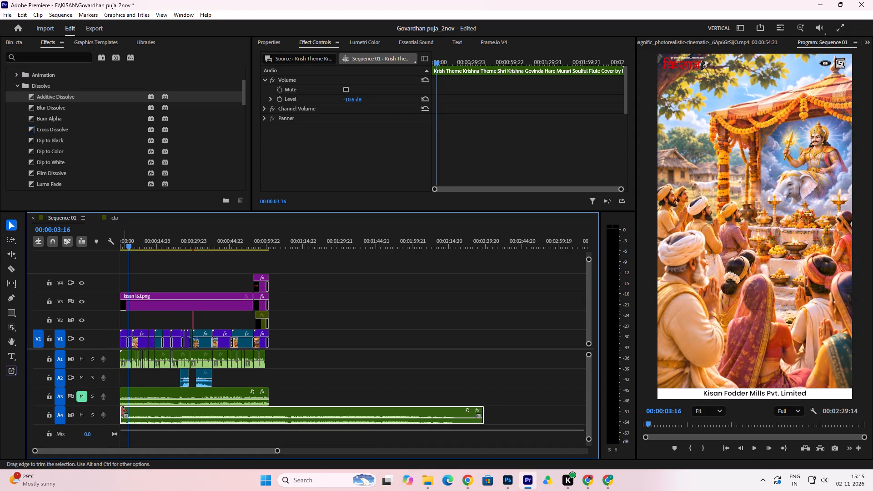
Trim about 3 seconds off the A4 music's beginning, move the clip back to the sequence start and play the opening.
left_click_drag(122, 411, 127, 414)
left_click_drag(137, 412, 121, 413)
left_click(122, 413)
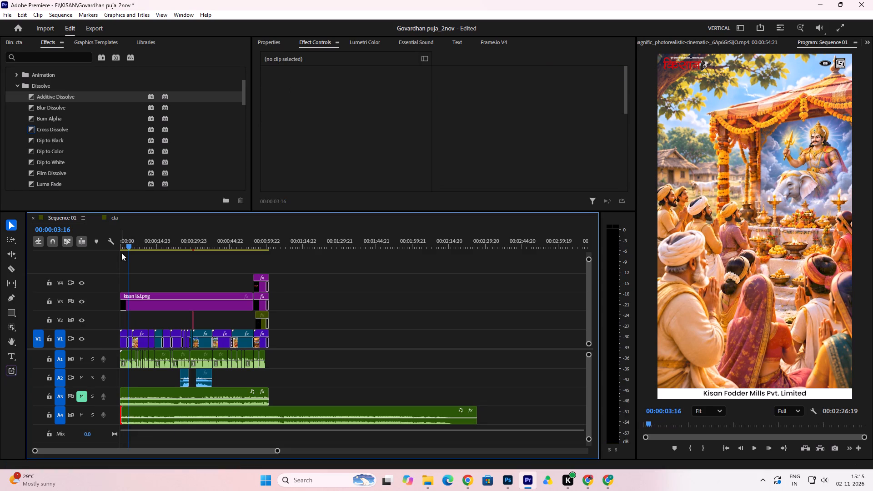
left_click_drag(126, 245, 105, 254)
key("space")
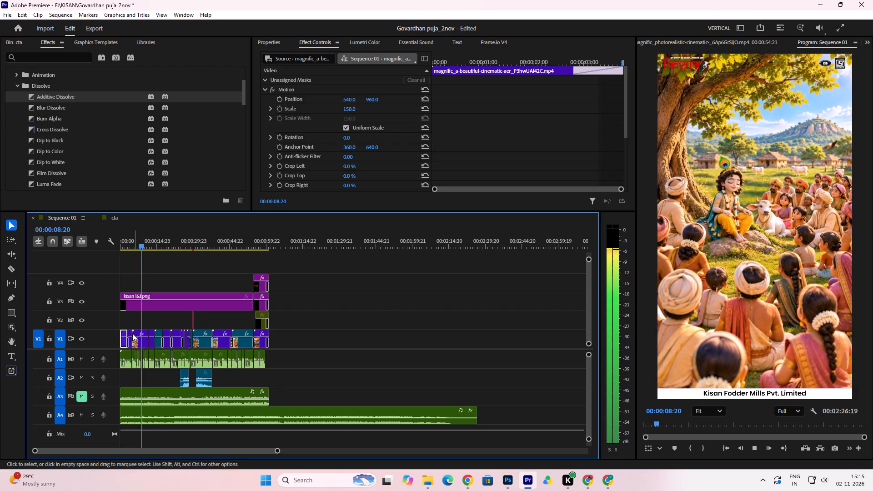
key("space")
Trim about 4 more seconds off the A4 music's beginning, move the clip back to the sequence start and replay the opening.
left_click_drag(122, 411, 132, 411)
left_click_drag(152, 410, 134, 410)
left_click_drag(136, 244, 88, 257)
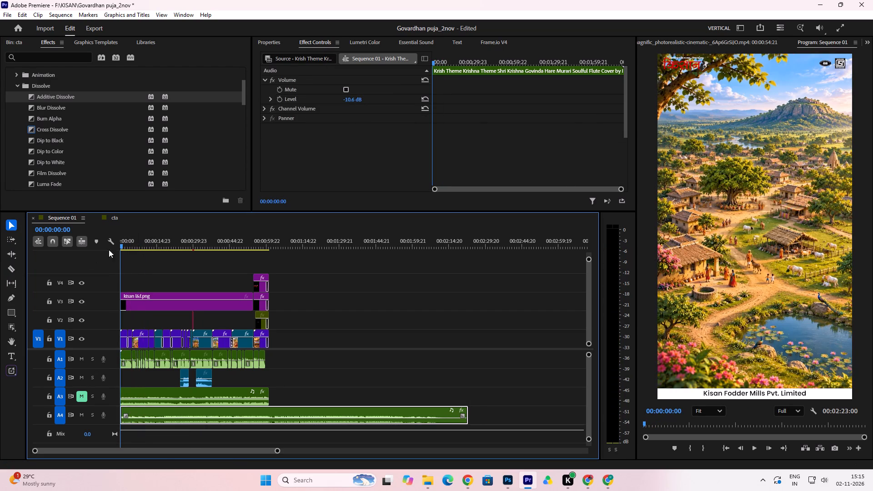
key("space")
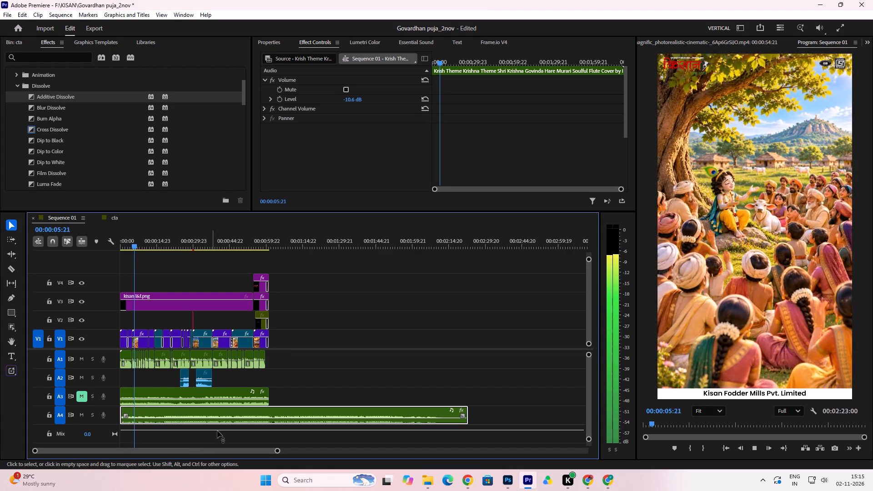
Trim the end of the A4 music to the end of the closing clips at 00:01:01:05.
left_click_drag(467, 411, 451, 413)
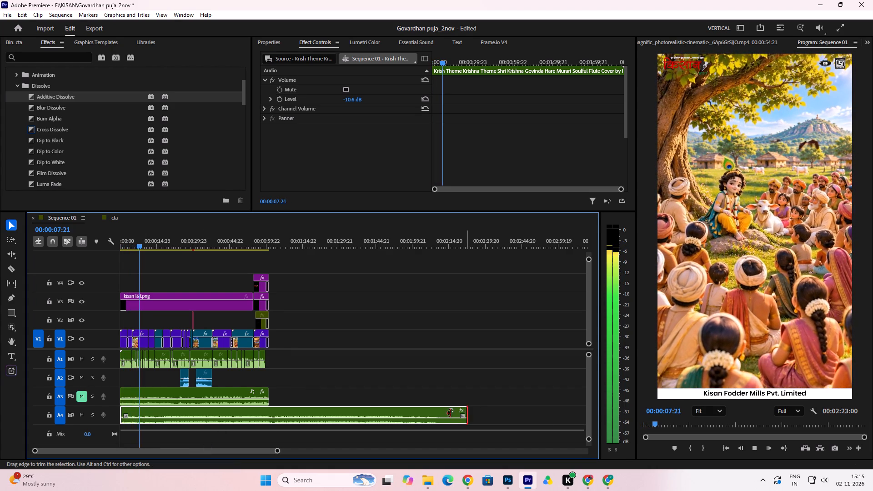
left_click_drag(451, 413, 271, 415)
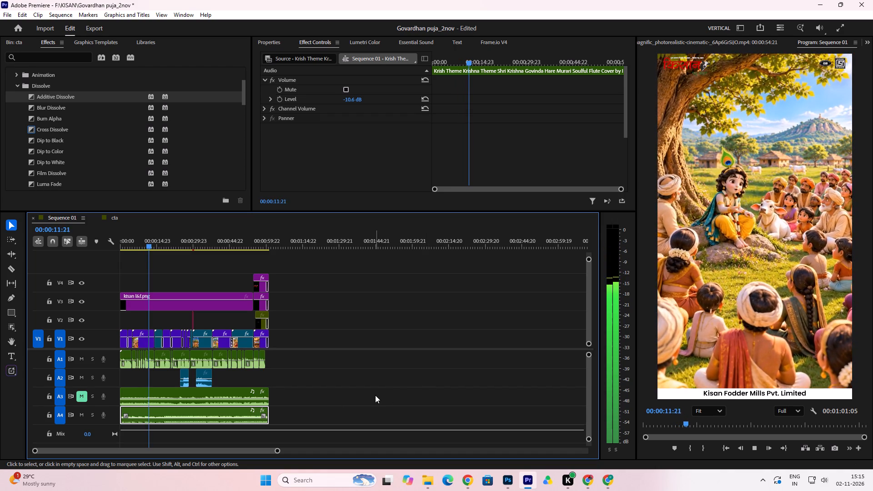
key("space")
Trim about 4 seconds off the A4 music's beginning, return it to the sequence start, extend its end to 00:01:01:05 and replay the opening.
left_click_drag(121, 408, 122, 409)
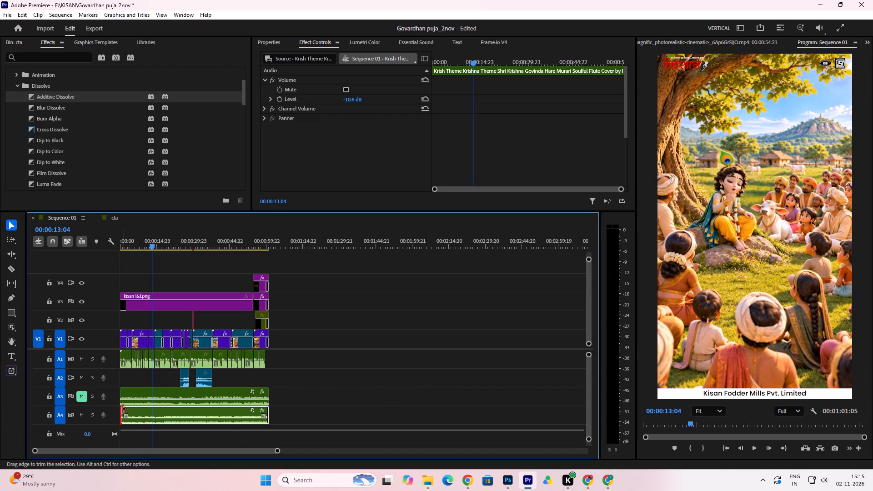
left_click_drag(122, 409, 130, 410)
left_click_drag(140, 413, 137, 413)
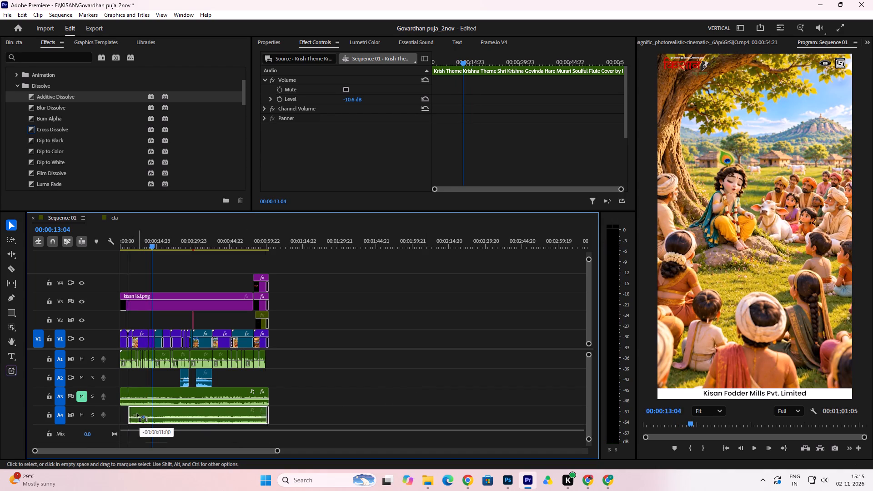
left_click_drag(137, 413, 130, 413)
left_click_drag(131, 246, 89, 258)
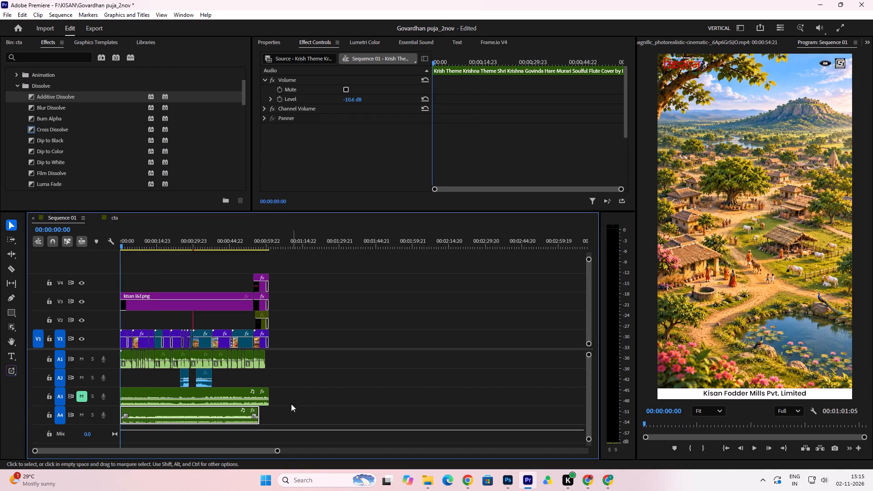
left_click_drag(263, 411, 272, 412)
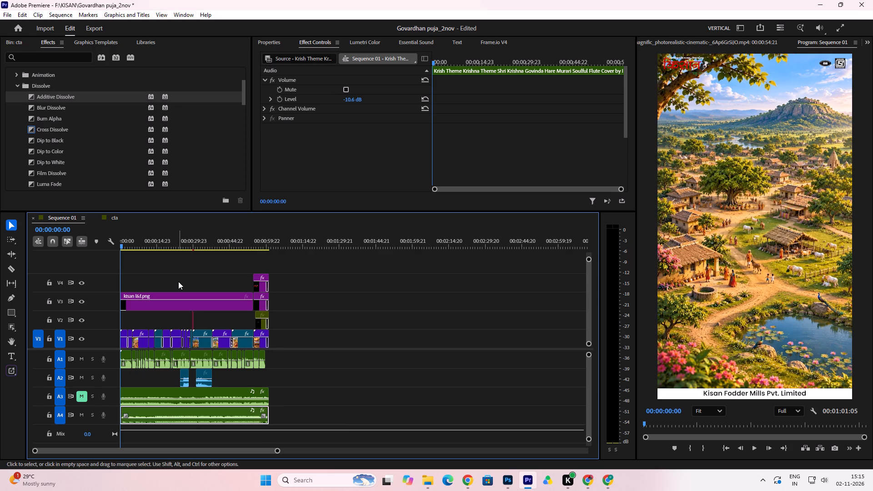
key("space")
Save the project.
key("ctrl+s")
key("ctrl+s")
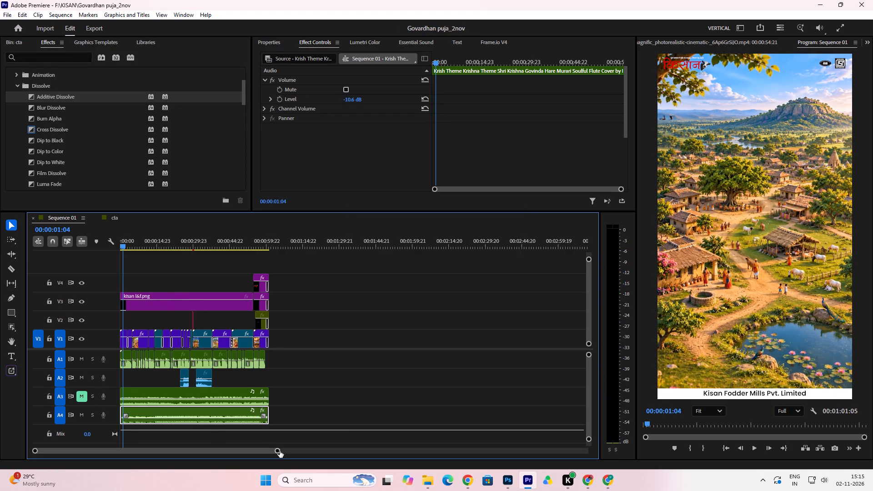
Trim about 0.8 seconds off the A4 music's beginning, return it to the sequence start, refit its end to 00:01:01:05 and replay the opening.
left_click_drag(277, 451, 118, 470)
left_click_drag(122, 410, 132, 412)
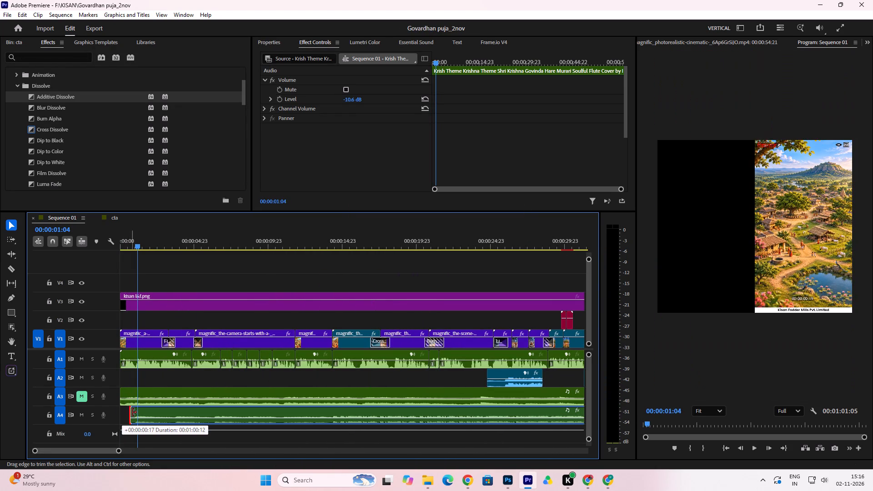
left_click_drag(132, 412, 134, 412)
left_click_drag(151, 411, 130, 411)
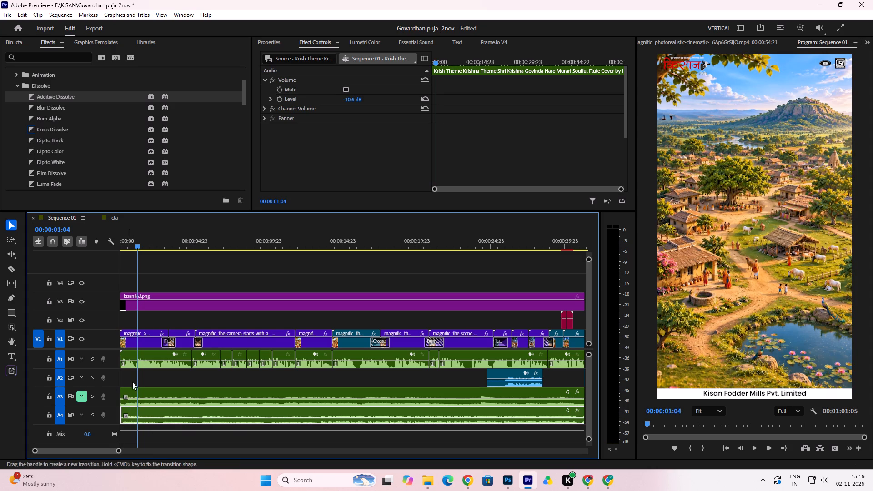
left_click_drag(120, 450, 165, 456)
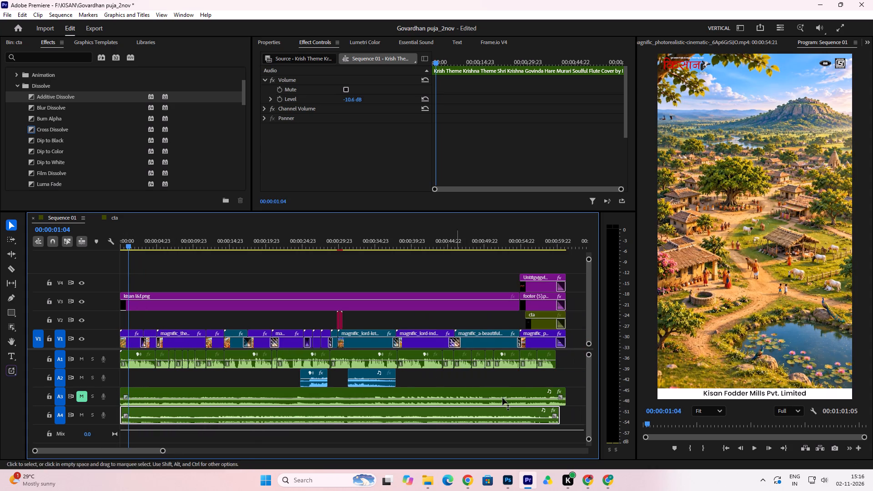
left_click_drag(562, 411, 567, 411)
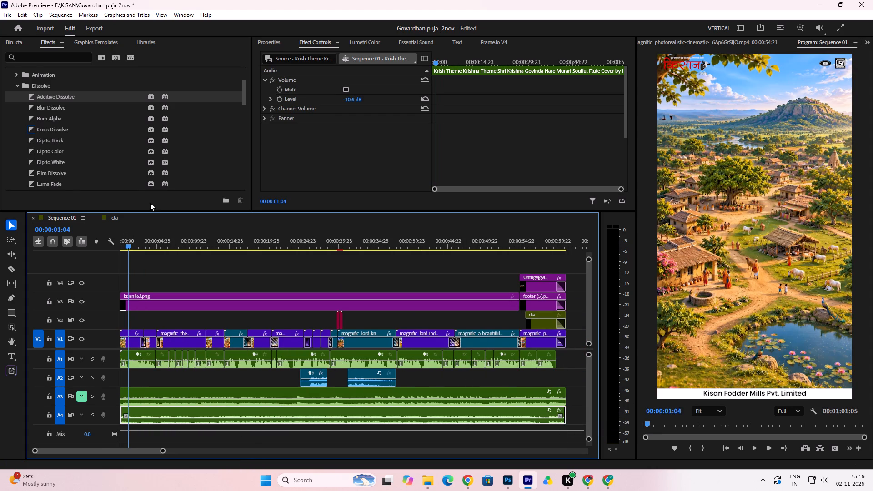
left_click_drag(137, 243, 60, 273)
key("space")
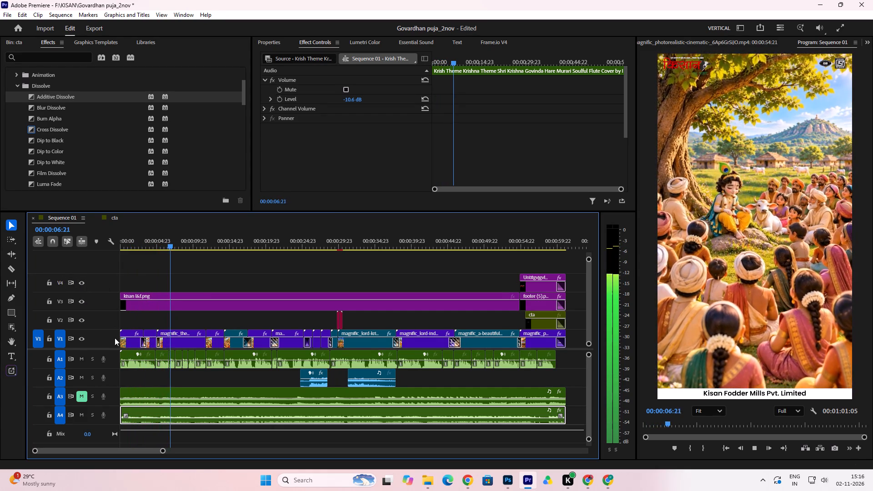
Trim about 5.6 more seconds off the A4 music's beginning, move it to the sequence start, and extend its end to 00:01:01:05 while replaying.
left_click_drag(122, 412, 151, 411)
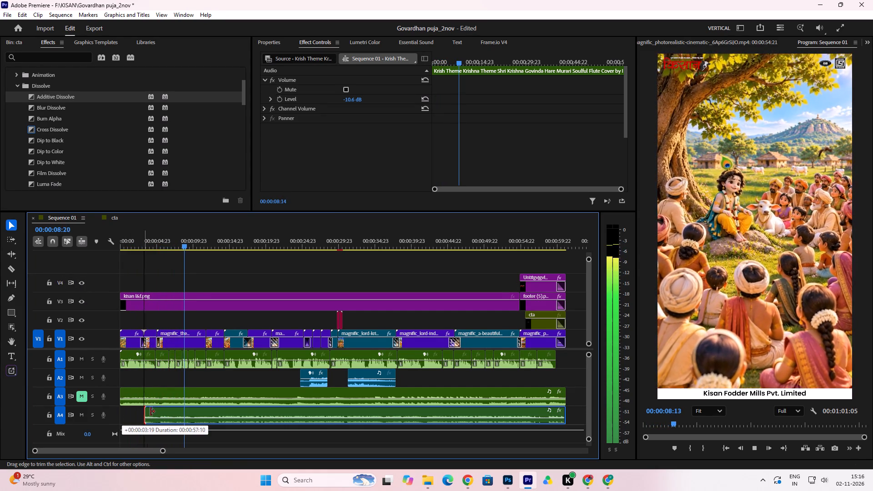
left_click_drag(151, 411, 162, 413)
left_click_drag(183, 411, 129, 418)
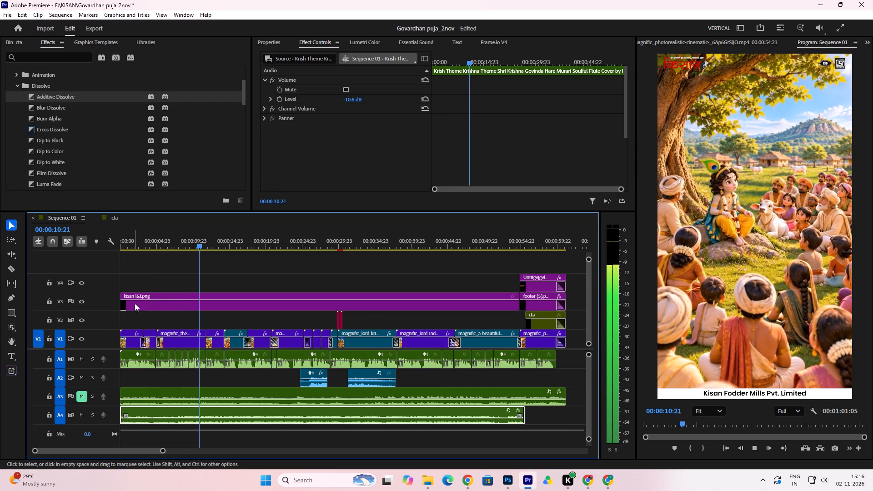
left_click_drag(135, 241, 80, 260)
key("space")
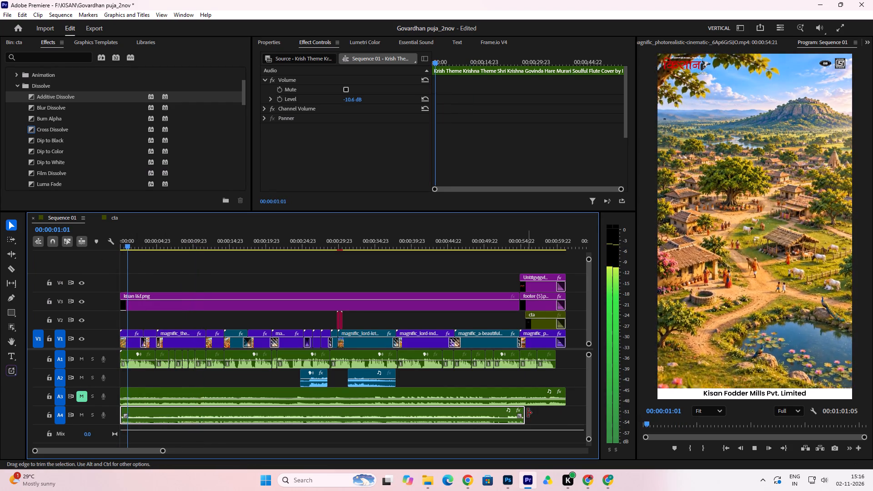
left_click_drag(527, 413, 569, 418)
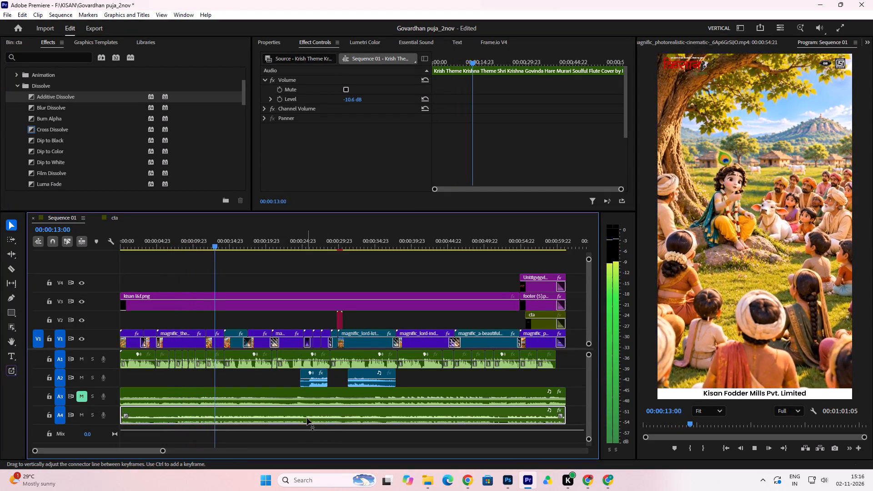
Listen to the A4 music through to the end of the video, raising the system volume during playback.
left_click(307, 418)
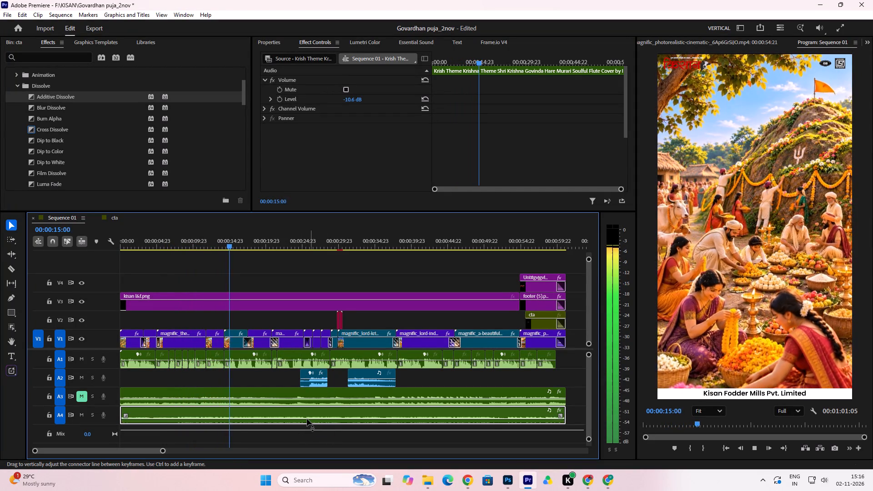
left_click(307, 418)
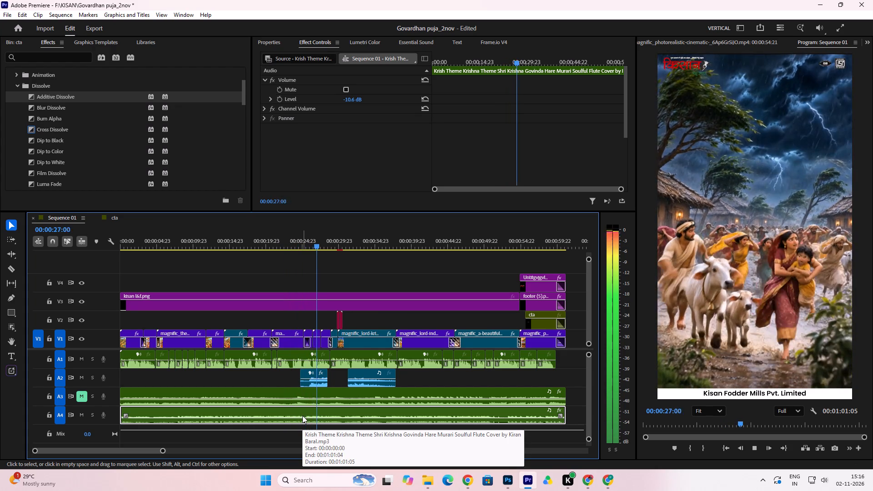
left_click_drag(164, 450, 186, 453)
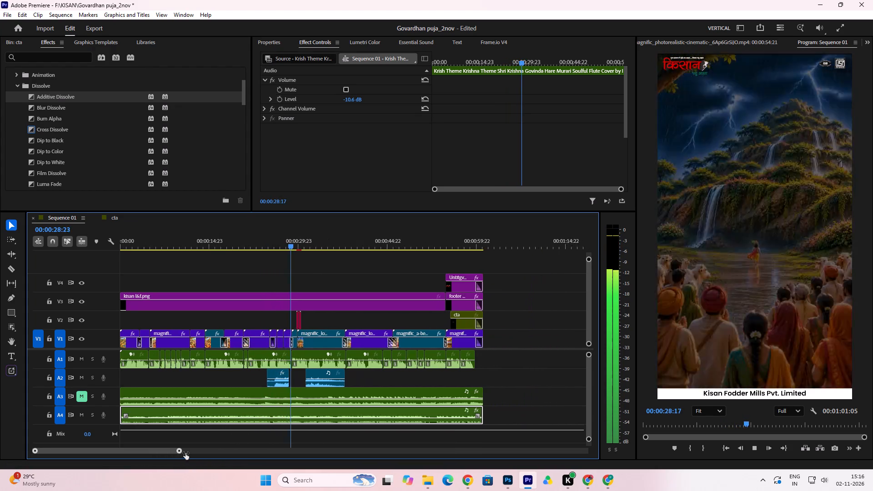
left_click_drag(186, 453, 203, 455)
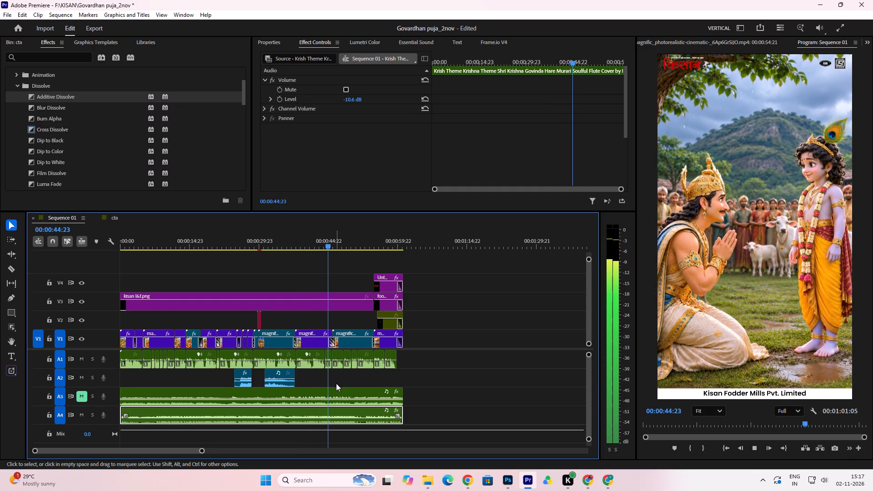
left_click(824, 482)
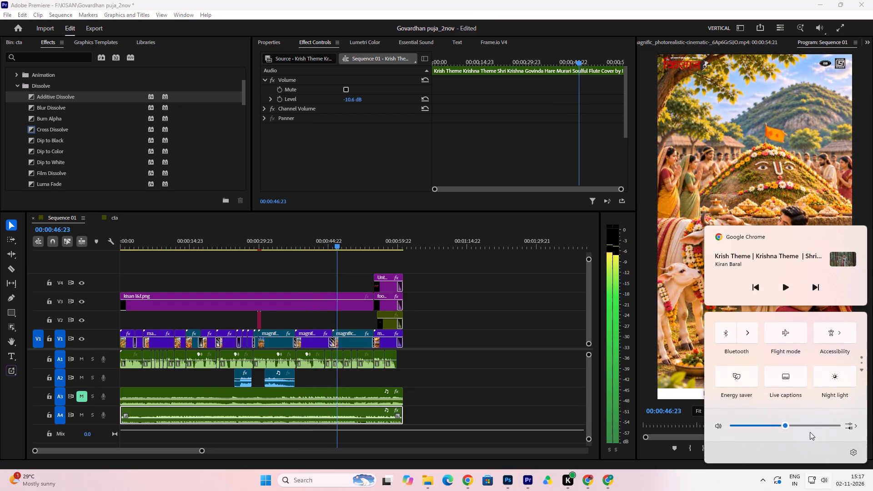
left_click(808, 428)
left_click(539, 359)
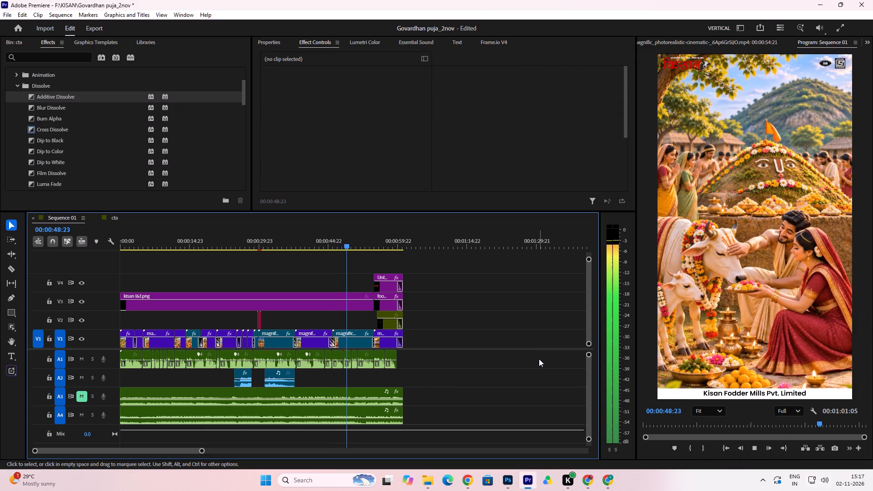
left_click(823, 479)
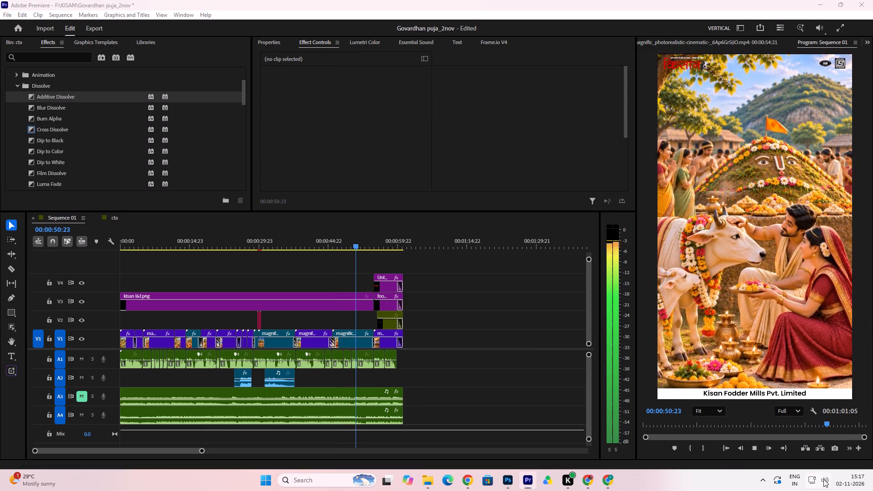
left_click(800, 425)
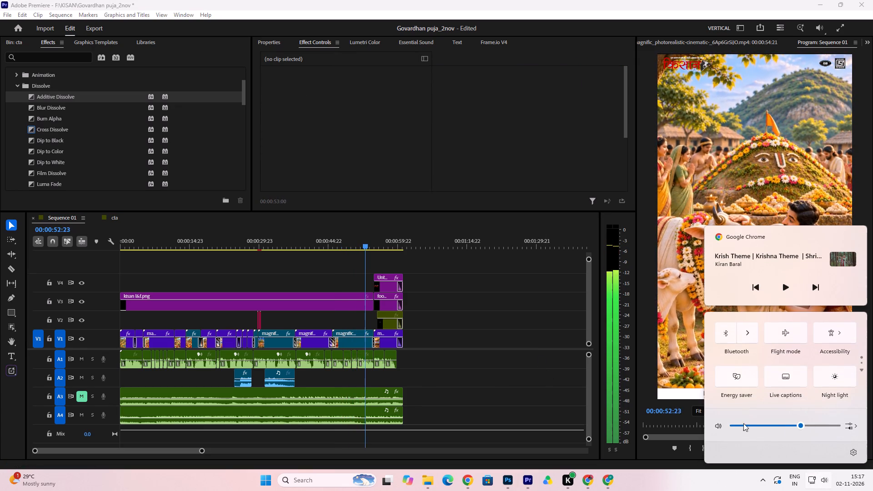
double_click(562, 403)
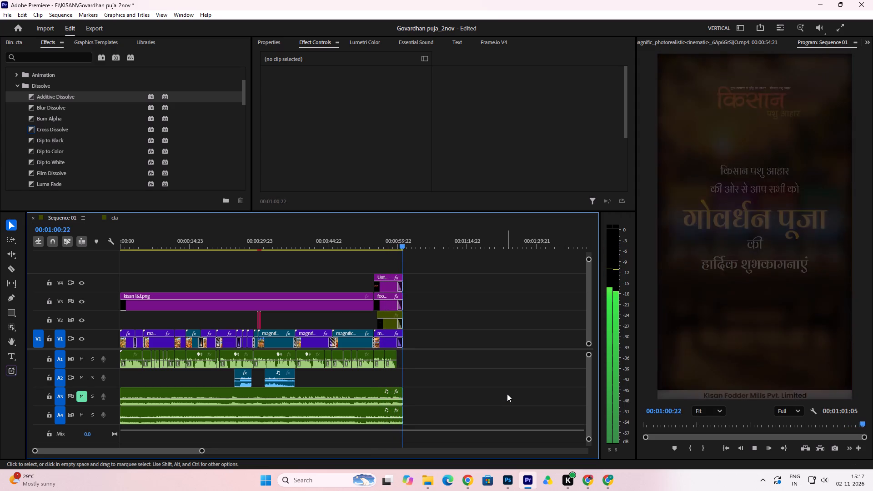
Add audio fade-outs of about 3 seconds at the ends of the A4 and A3 music clips and play the closing section.
left_click_drag(396, 417, 390, 421)
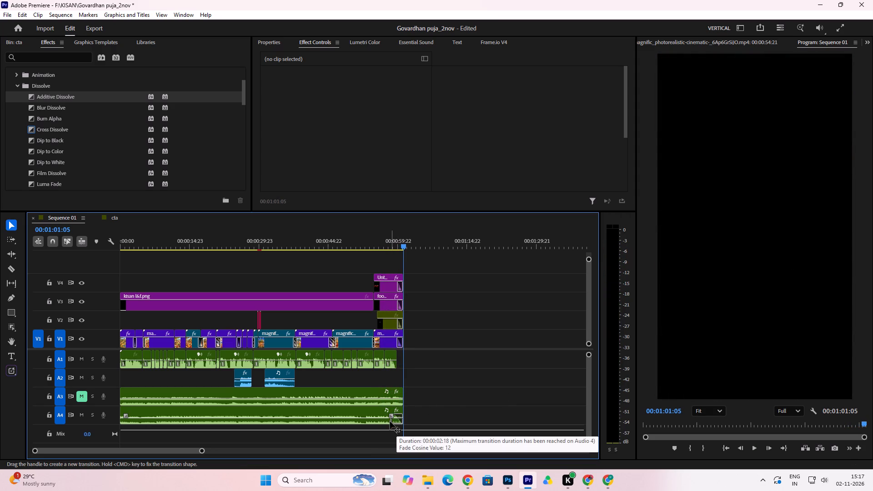
left_click_drag(390, 421, 389, 421)
left_click_drag(398, 398, 389, 401)
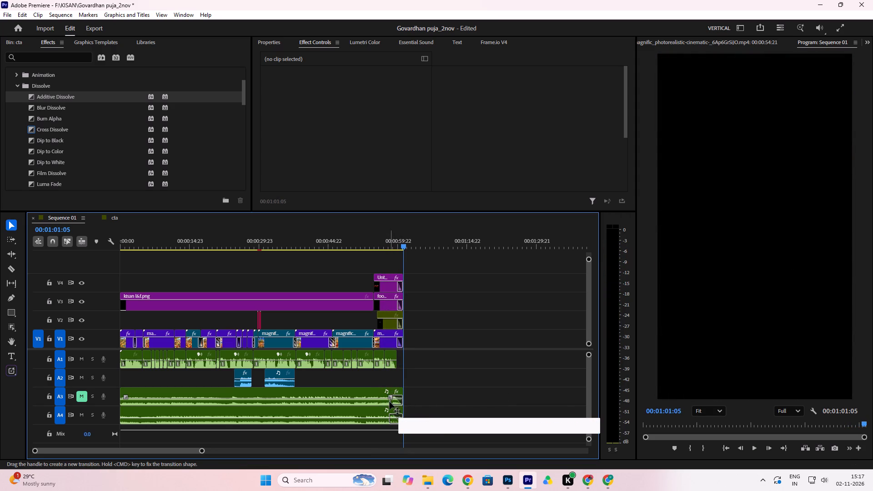
left_click_drag(389, 401, 388, 402)
left_click(376, 239)
key("space")
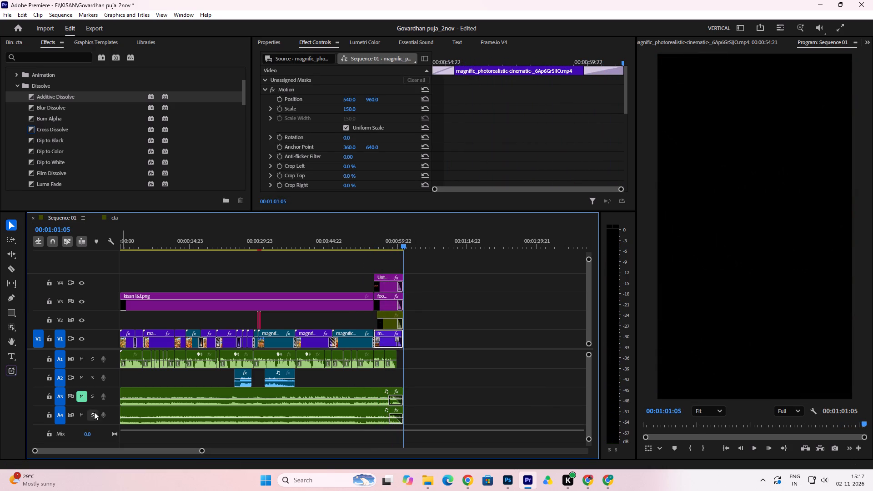
Mute track A4, unmute A3 and play the video from its beginning at a slightly lower system volume.
left_click(82, 416)
left_click(83, 395)
key("space")
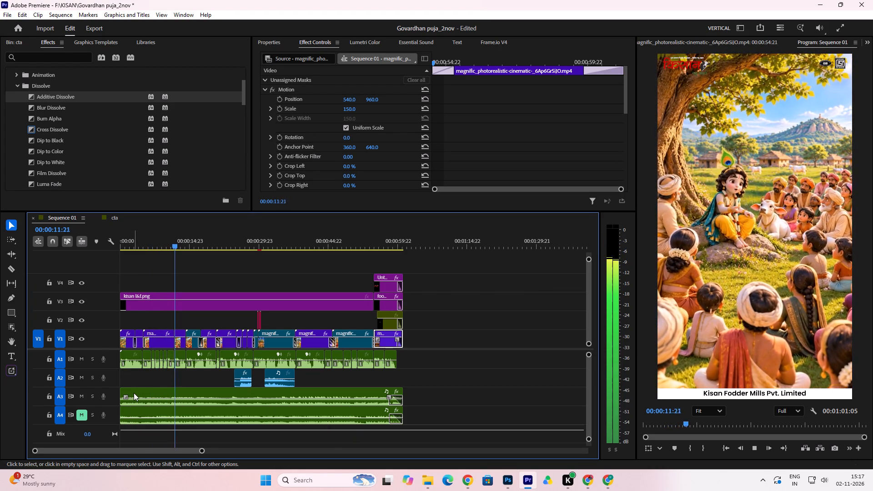
left_click(823, 481)
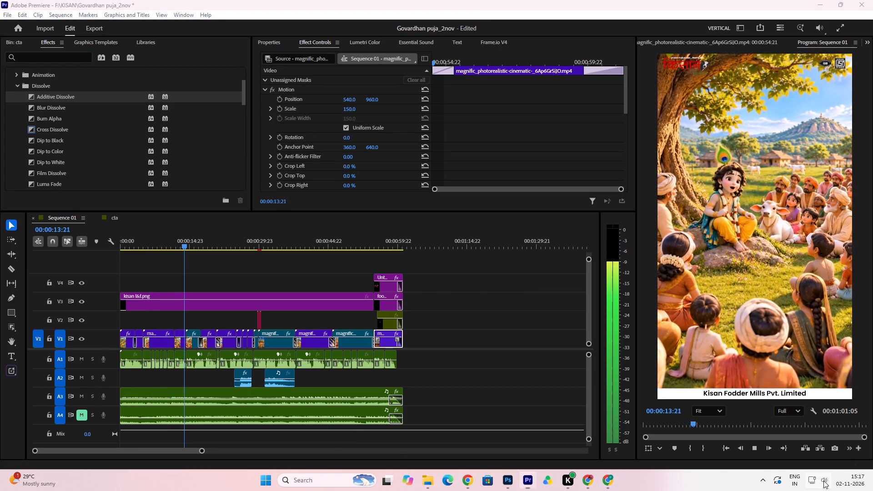
left_click(791, 425)
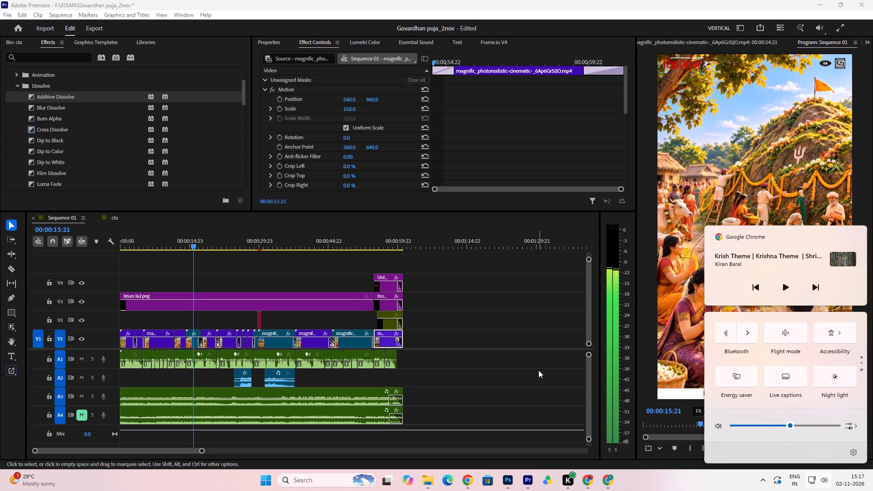
left_click(537, 376)
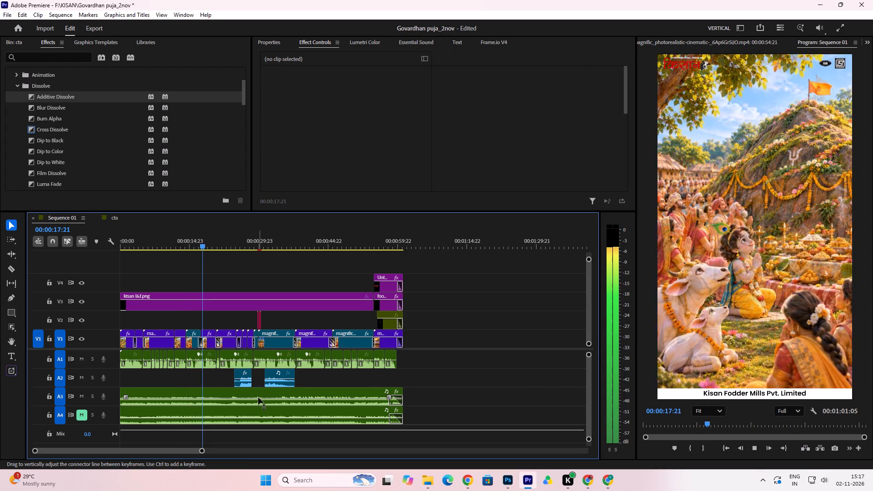
Select the music clip on track A3 during playback.
left_click(259, 398)
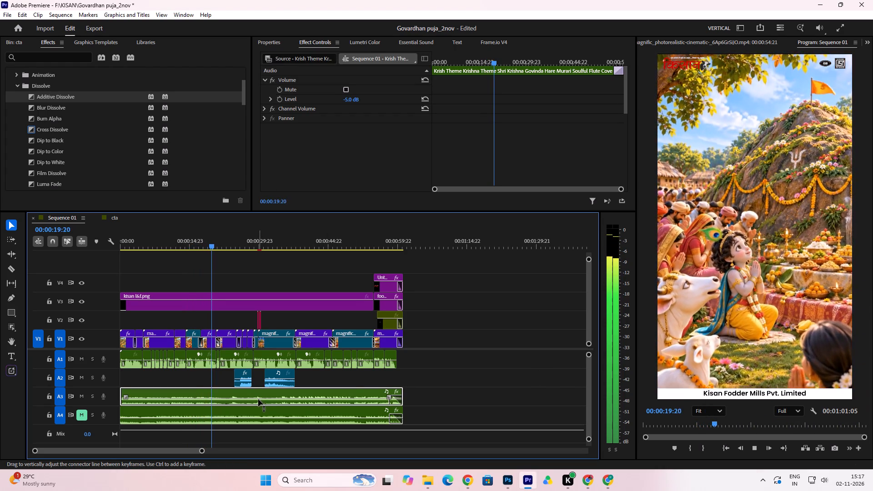
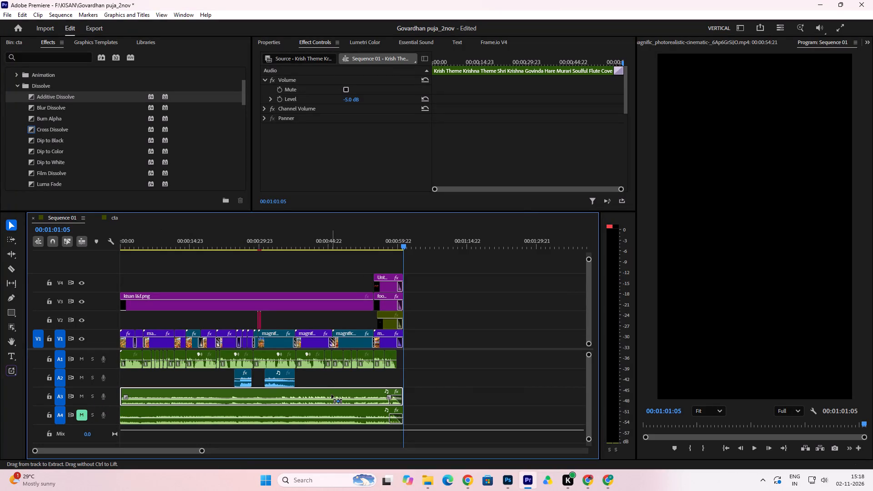
Save the project.
key("ctrl+s")
key("ctrl+s")
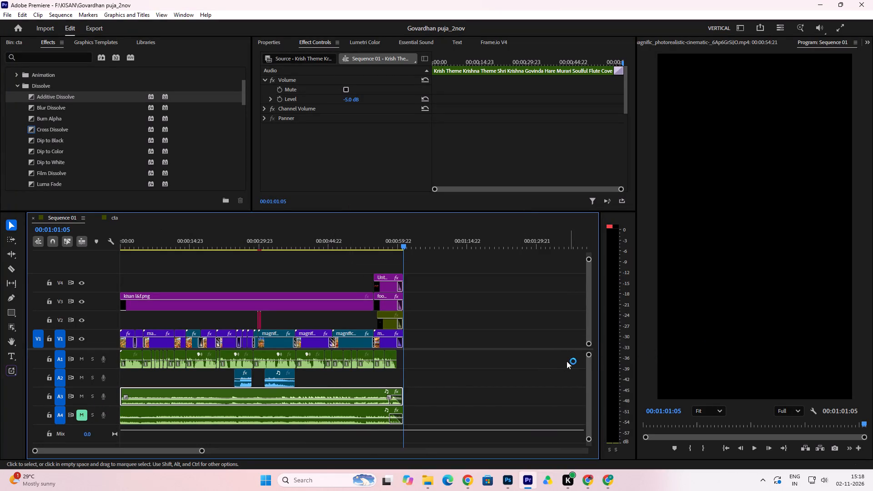
Mute track A3, unmute A4 and listen to the A4 music from the video's beginning and from about 20 seconds.
left_click(81, 396)
left_click(81, 416)
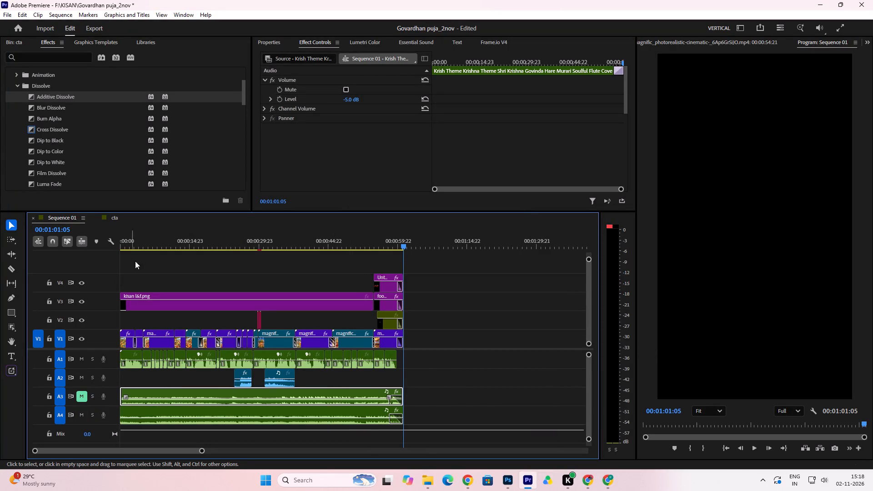
key("space")
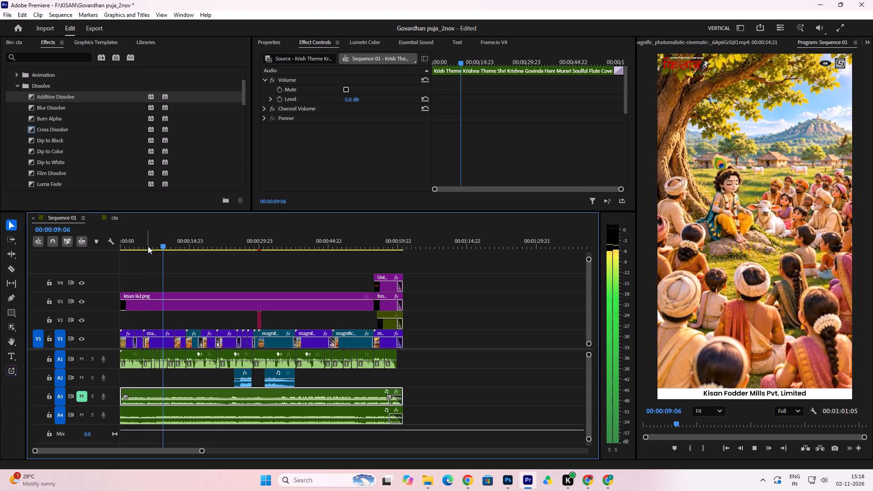
left_click_drag(148, 246, 129, 256)
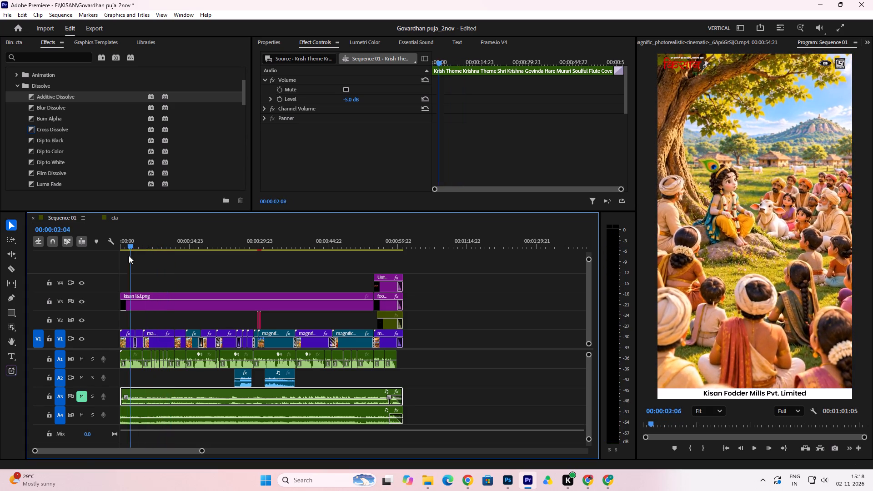
left_click_drag(129, 256, 101, 268)
left_click(211, 238)
key("space")
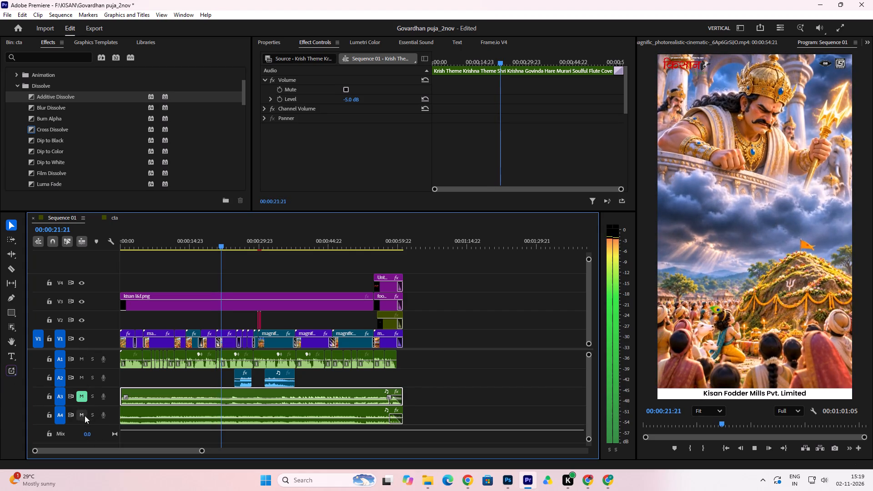
Switch back to the A3 music by muting track A4 and unmuting A3 during playback, and save the project.
left_click(81, 416)
left_click(83, 395)
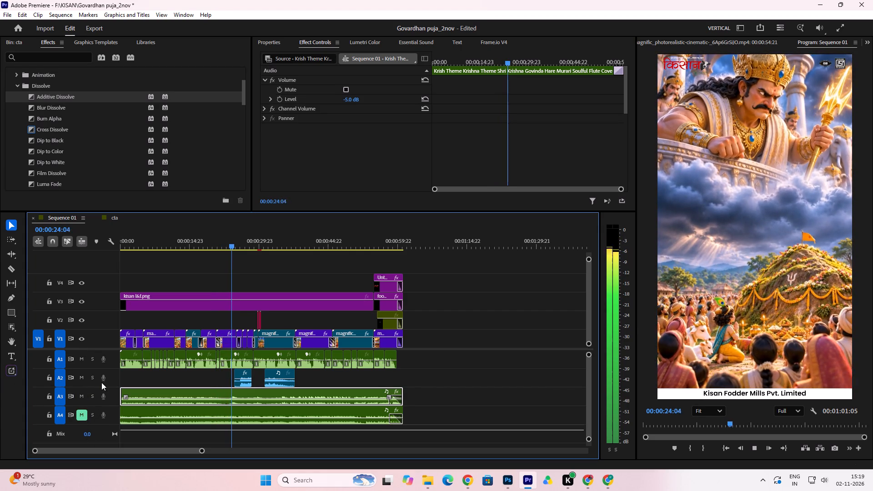
key("space")
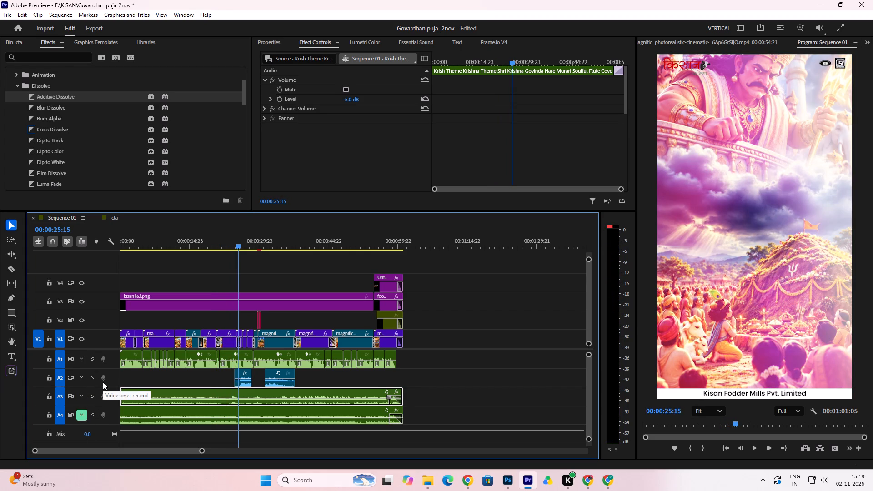
key("ctrl+s")
key("ctrl+s")
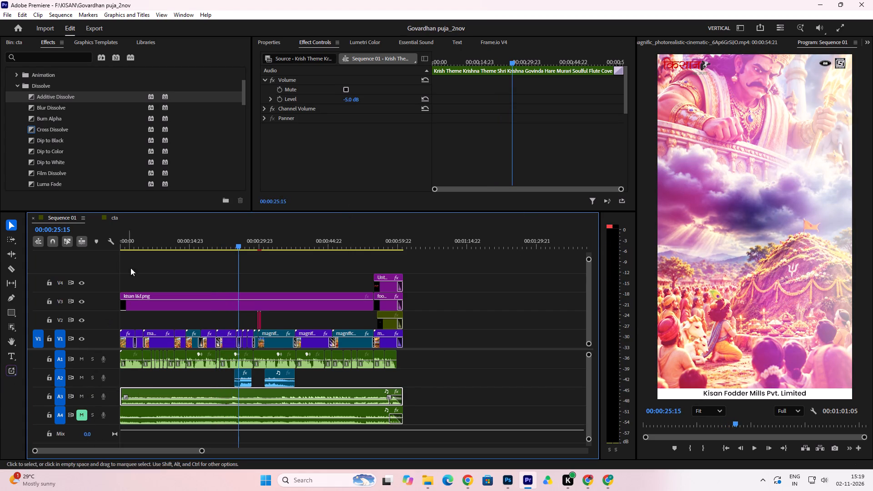
Play the video from its beginning with the A3 music.
left_click_drag(136, 242, 70, 264)
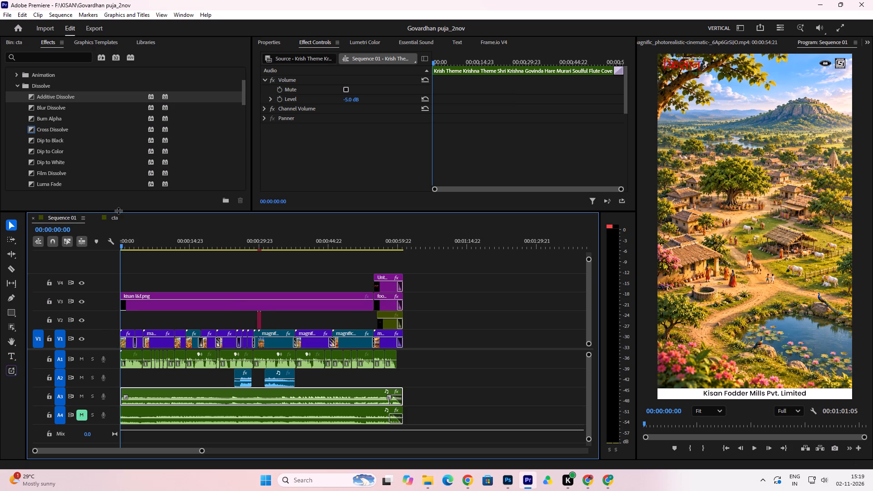
key("space")
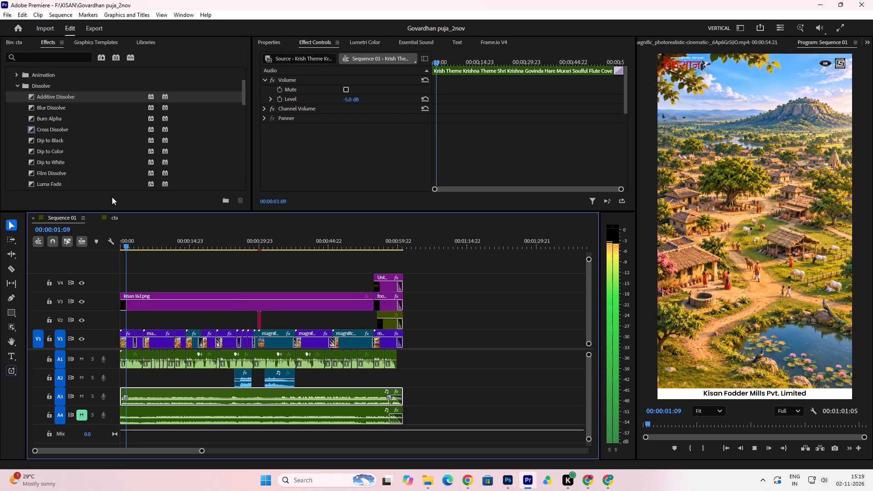
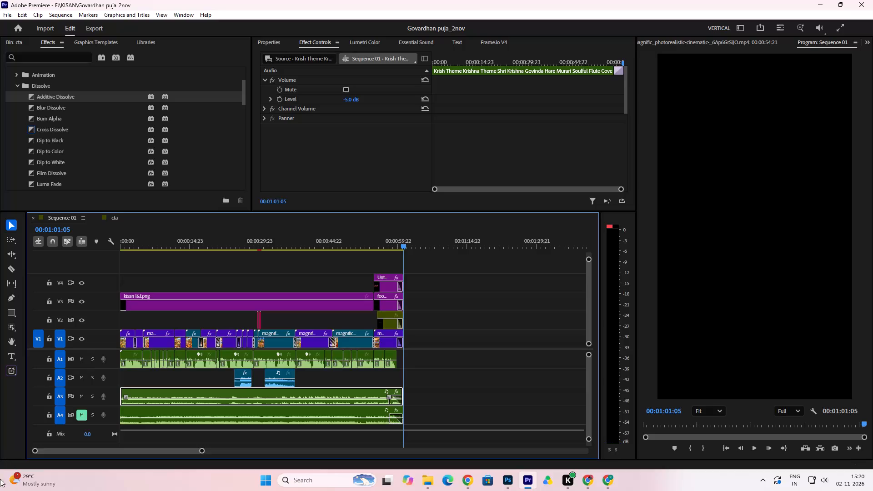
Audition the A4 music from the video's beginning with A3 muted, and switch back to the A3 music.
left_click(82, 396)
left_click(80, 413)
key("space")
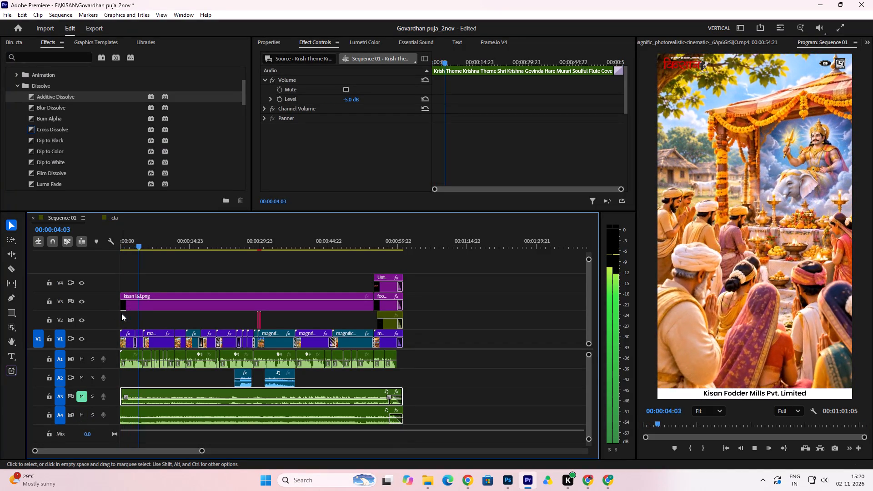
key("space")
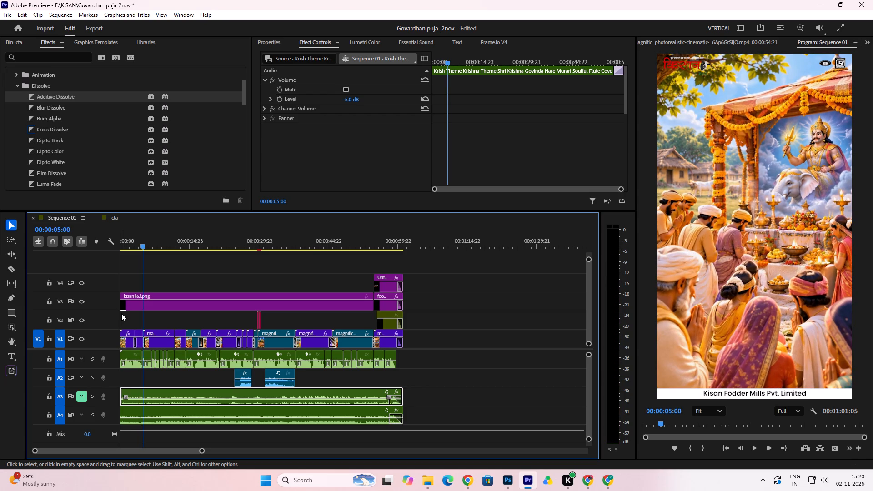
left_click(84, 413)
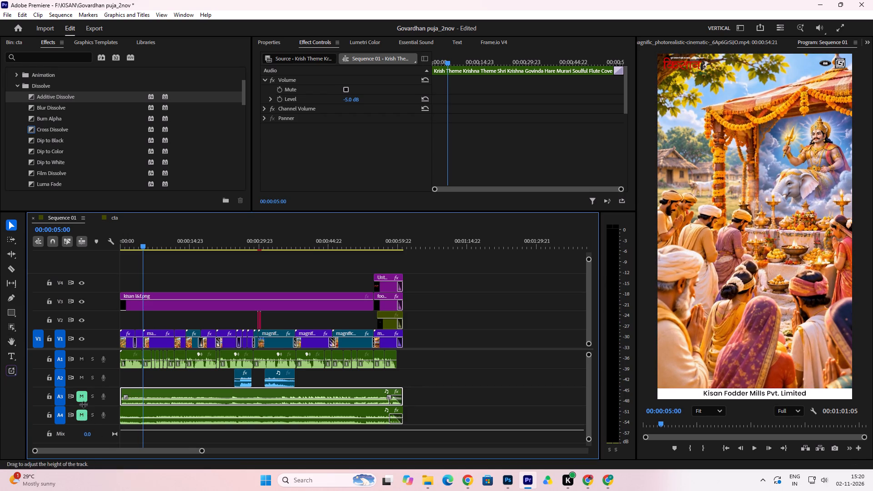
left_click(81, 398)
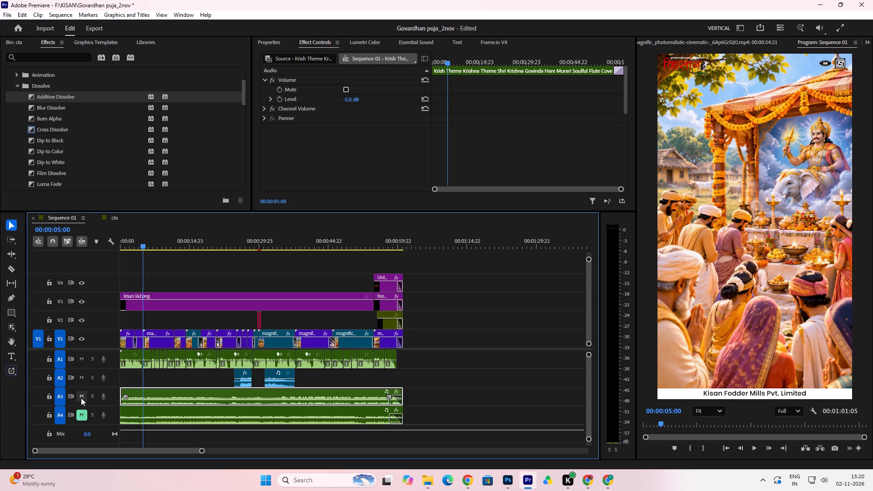
Inspect the end card at about 57 seconds by toggling the visibility of the V3 footer and V4 logo tracks.
key("space")
left_click(385, 242)
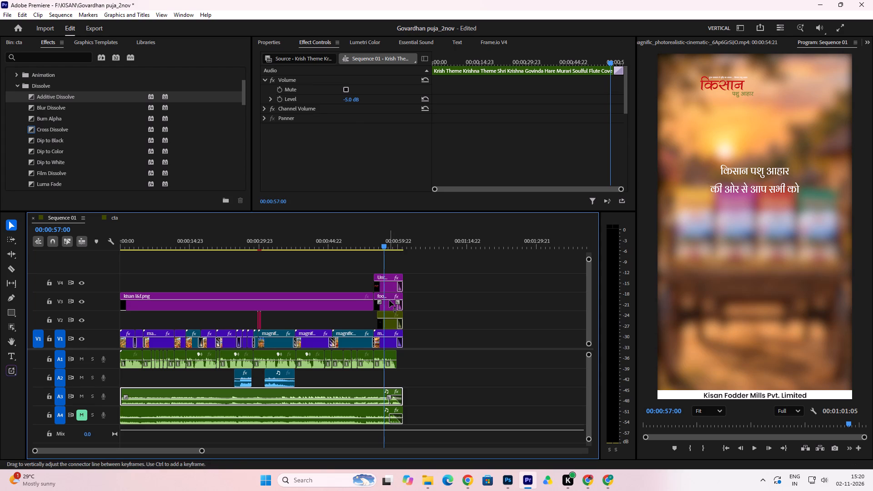
left_click(388, 305)
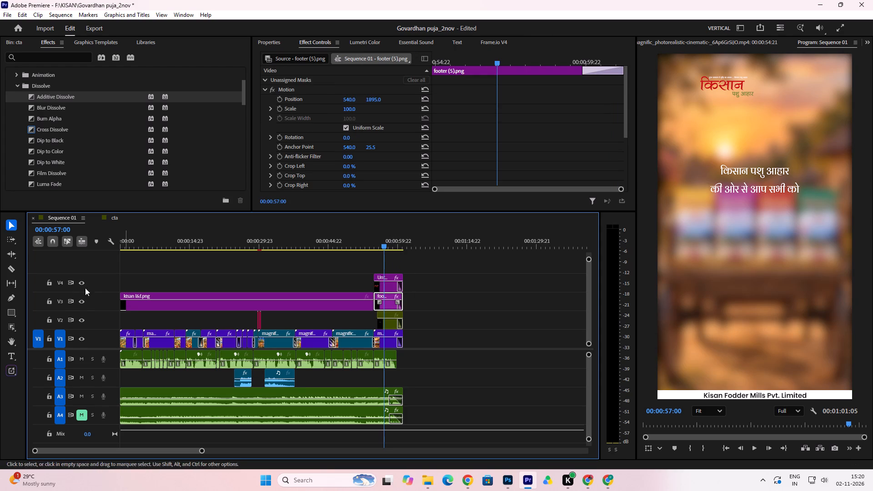
left_click(79, 301)
left_click(79, 301)
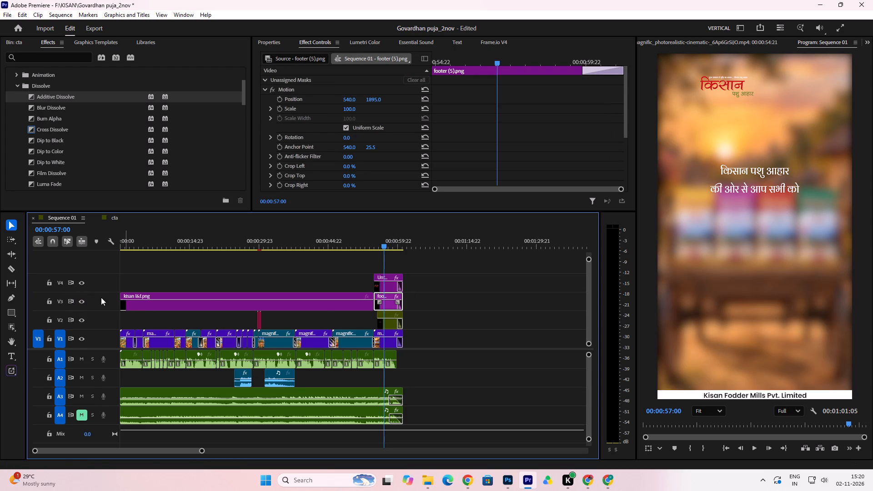
left_click(393, 286)
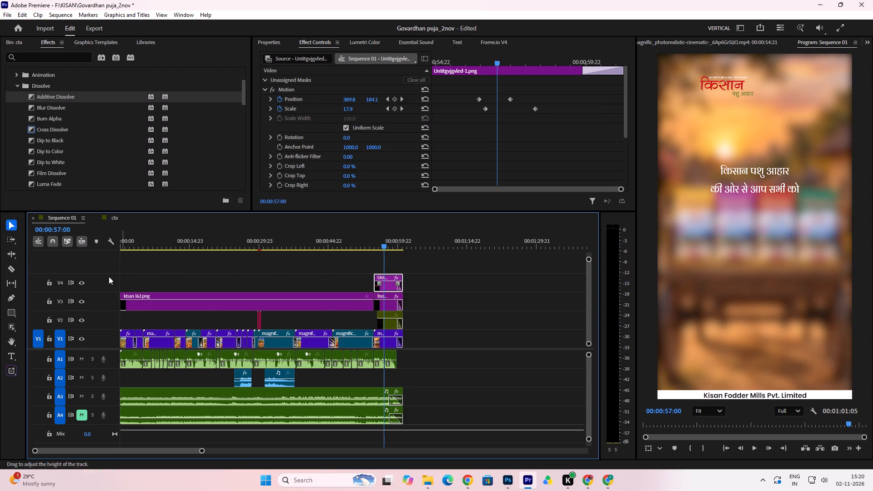
left_click(82, 284)
left_click(82, 284)
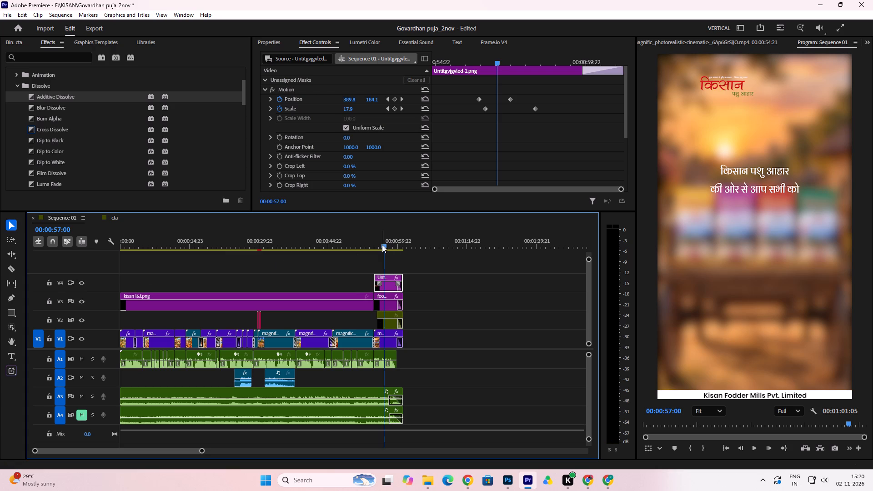
Apply Ease Out to the first and Ease In to the second Position keyframe of the V4 logo clip.
left_click(377, 243)
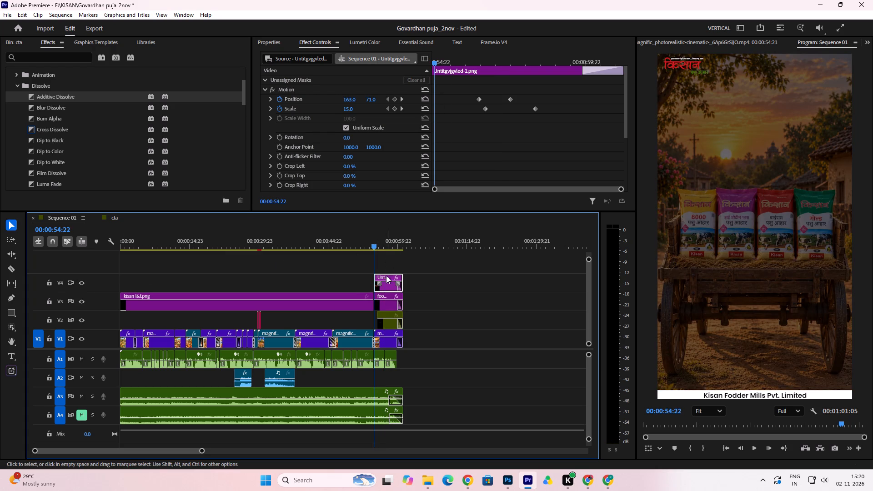
left_click(384, 286)
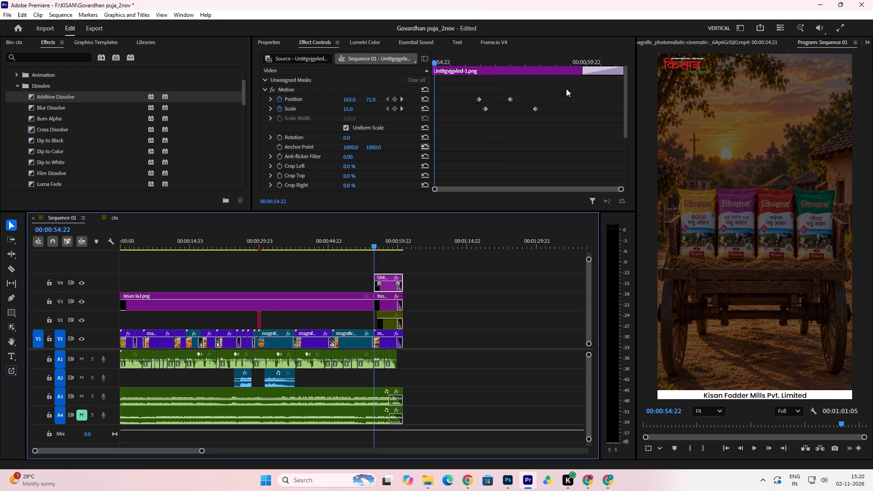
left_click(478, 100)
right_click(478, 100)
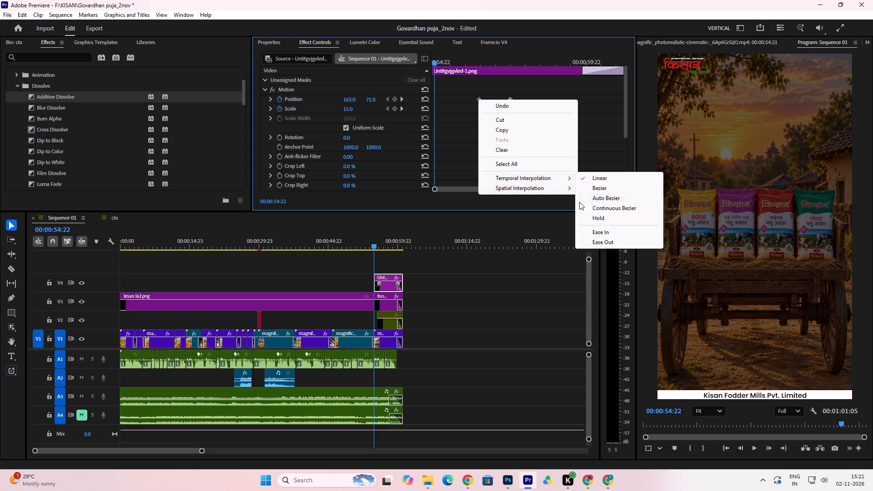
left_click(607, 241)
left_click(510, 99)
right_click(510, 99)
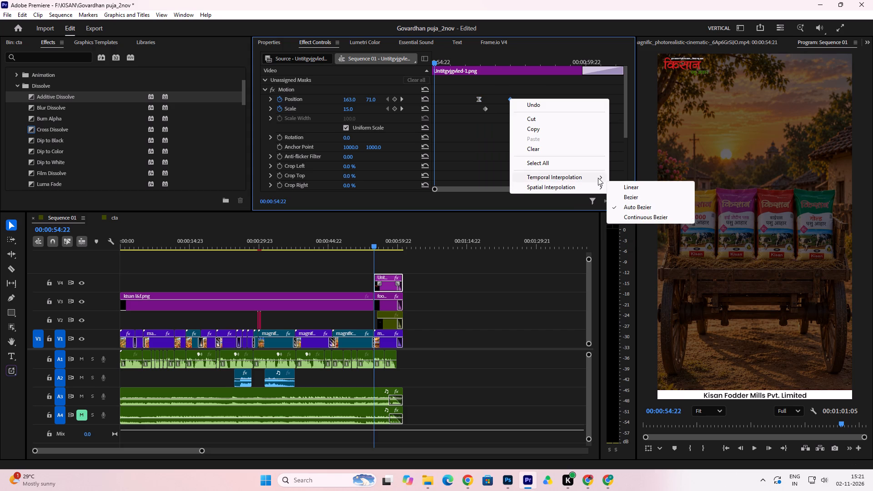
left_click(642, 230)
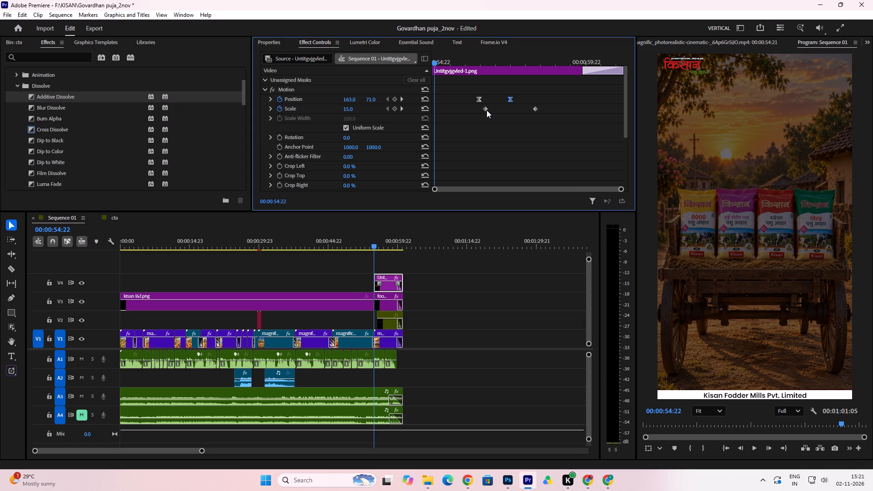
Apply Ease Out to the logo's first Scale keyframe and Ease In to its second one.
left_click(487, 110)
right_click(487, 110)
left_click(531, 237)
left_click(535, 110)
right_click(535, 111)
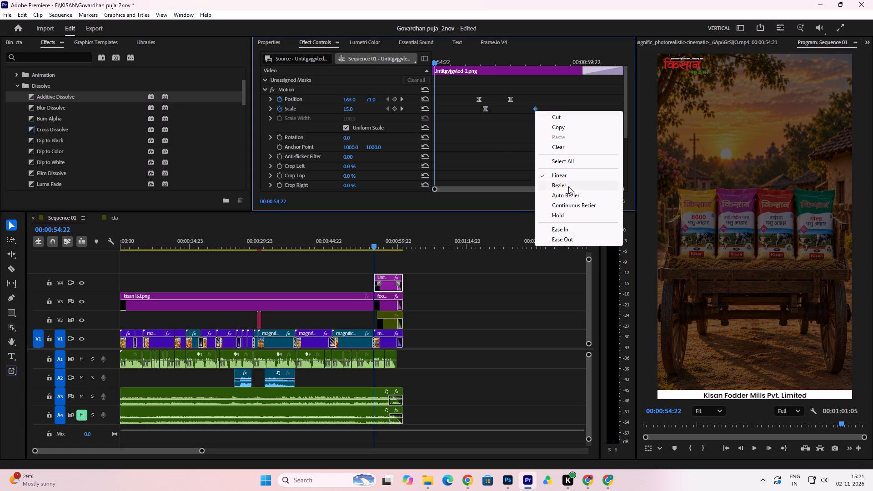
left_click(571, 231)
Play the video's ending from about 51 seconds to review the logo animation, and save the project.
left_click(358, 238)
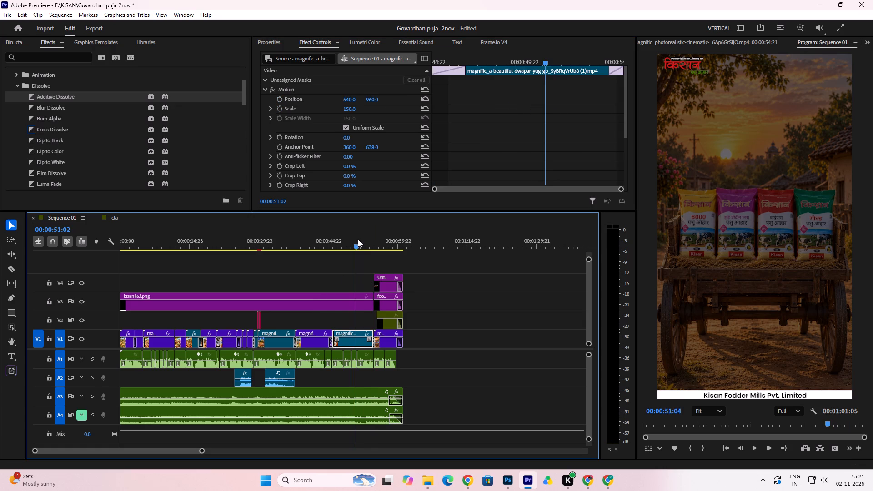
key("space")
key("ctrl+s")
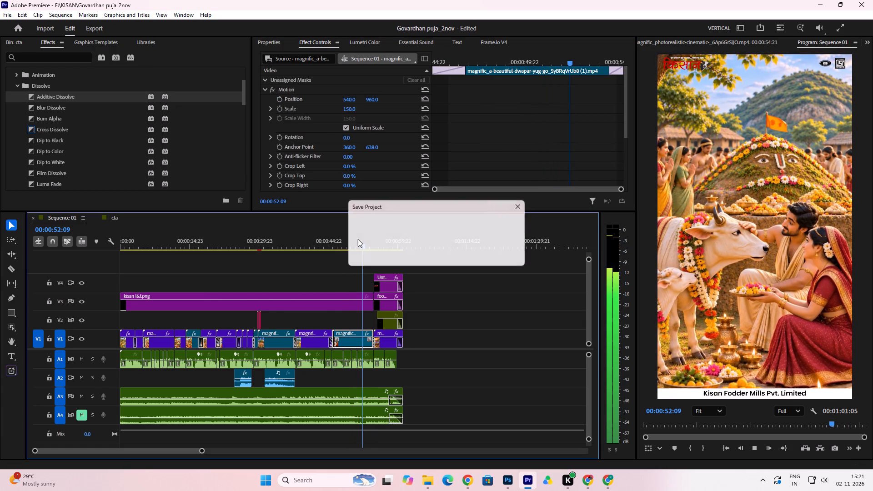
key("ctrl+s")
key("space")
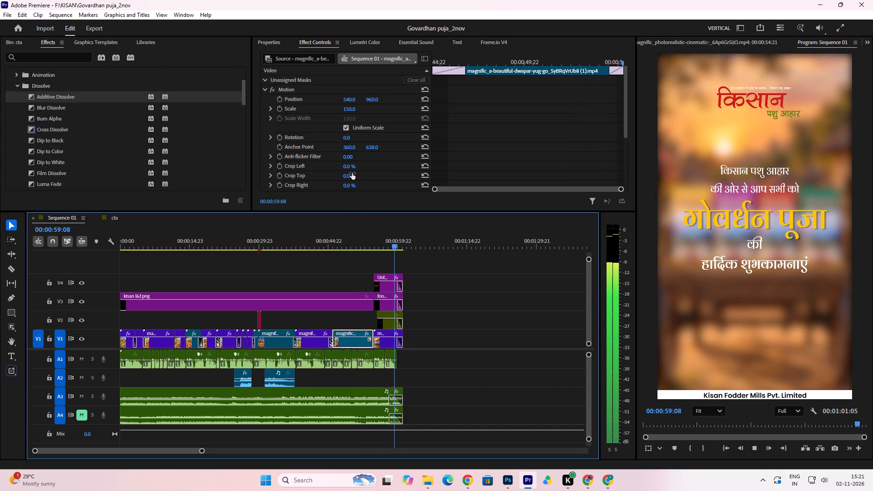
key("space")
key("space")
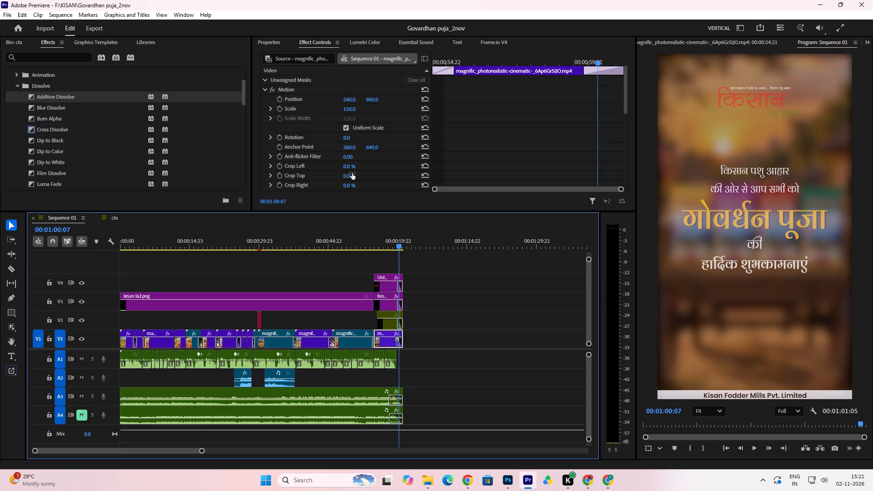
key("space")
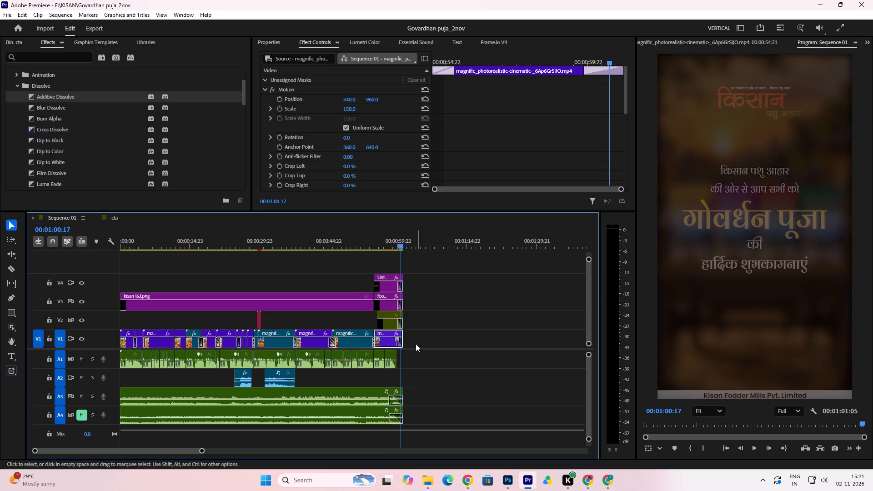
Replay the ending from just before the end card and save the project.
left_click(373, 236)
key("space")
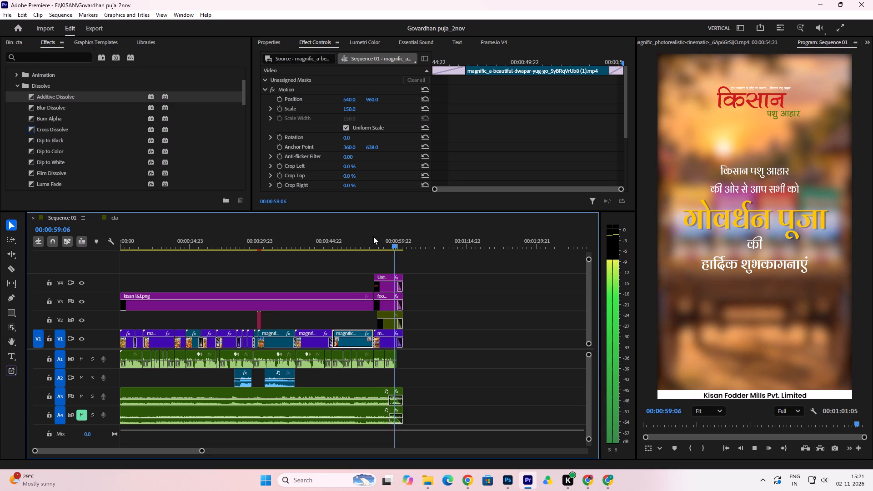
key("space")
key("ctrl+s")
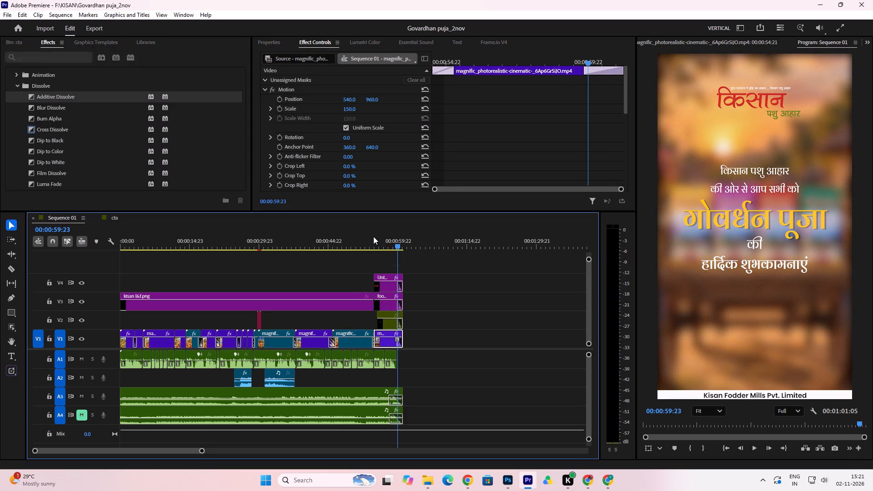
key("ctrl+s")
Open the export settings for Sequence 01 and name the output file "Govardhan puja edit".
key("ctrl+m")
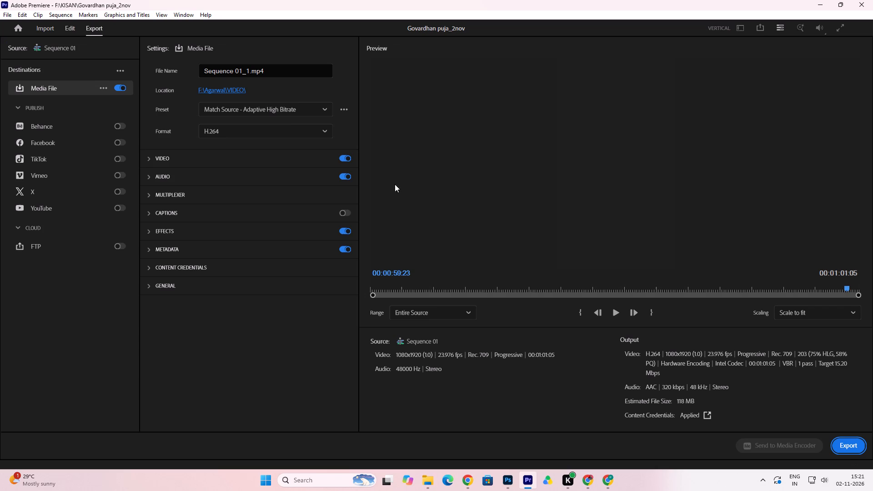
left_click_drag(280, 67, 190, 79)
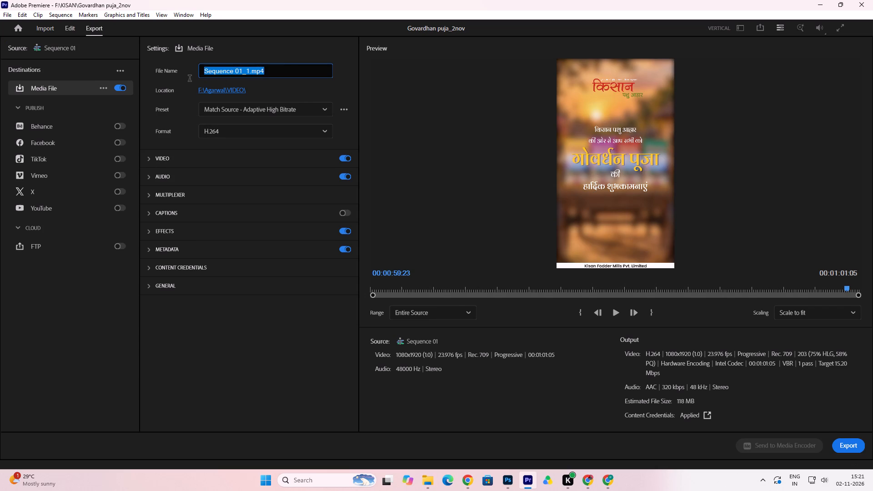
key("BackSpace")
key("g")
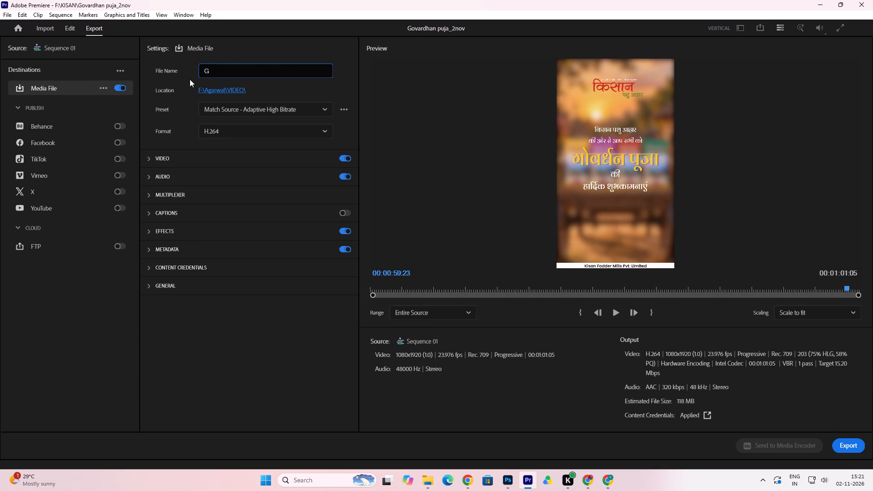
type("ovardhanpuja")
key("BackSpace")
key("BackSpace")
key("BackSpace")
key("BackSpace")
key("space")
type("puja")
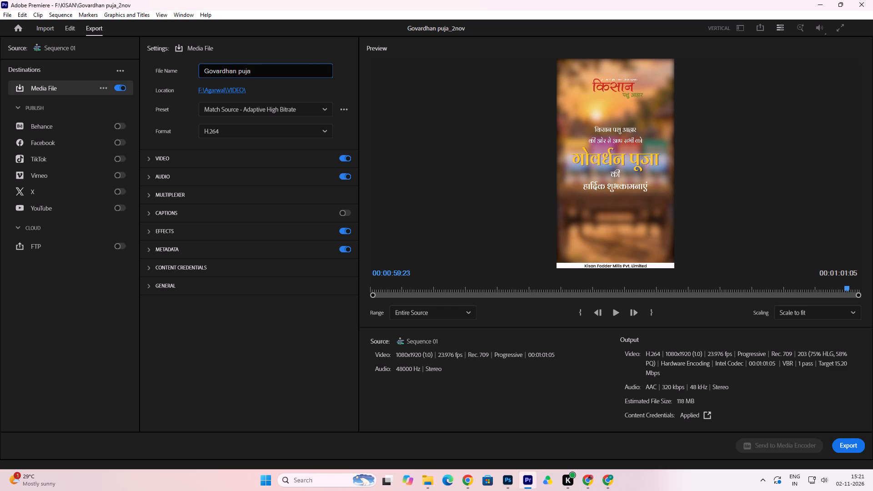
key("shift+underscore")
key("BackSpace")
key("space")
type("edit")
Set the export location to the VIDEO folder inside KISAN on drive F.
left_click(243, 89)
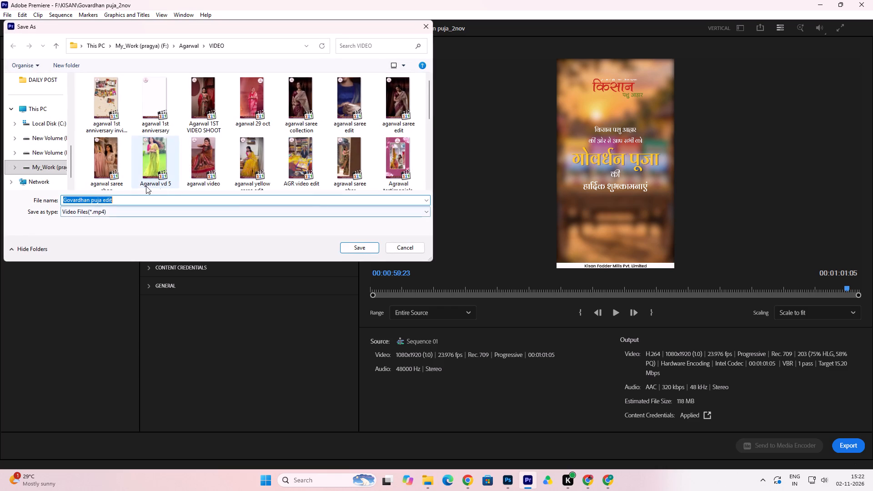
left_click(54, 162)
double_click(121, 155)
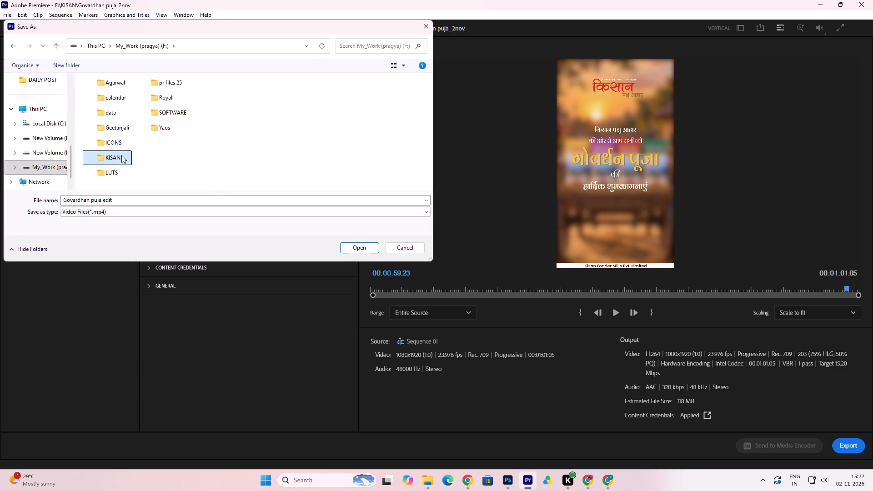
double_click(118, 195)
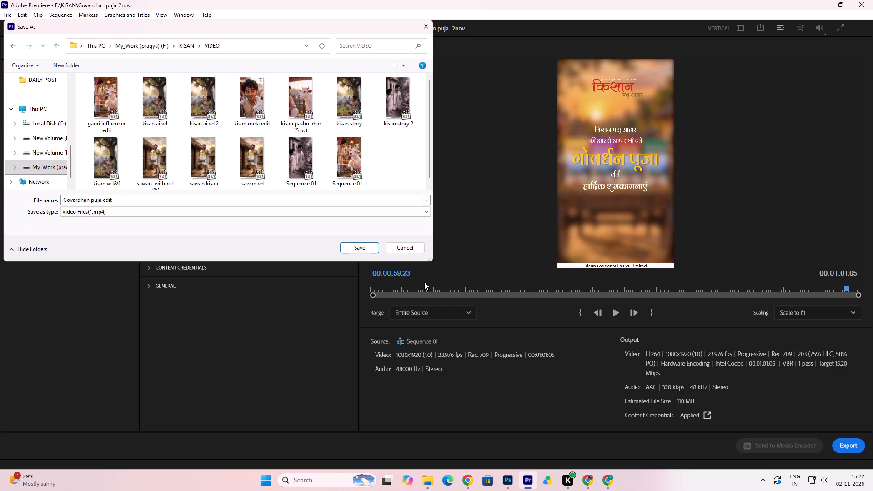
left_click(364, 250)
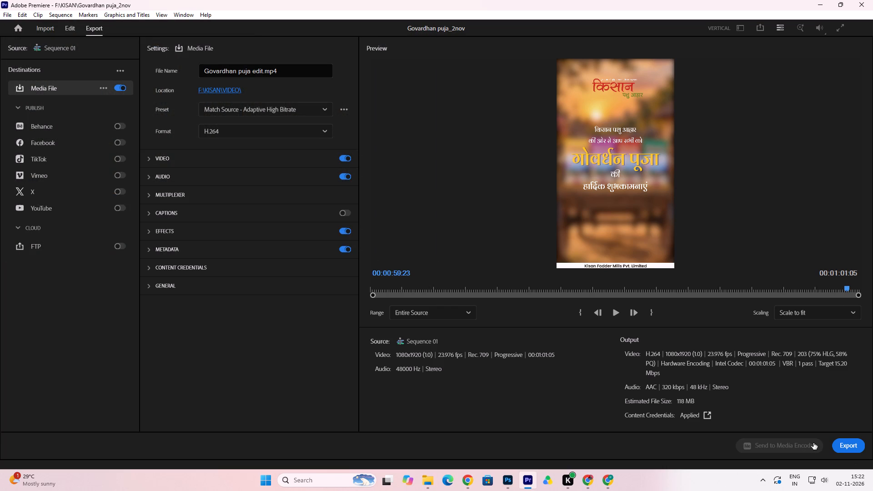
Export the sequence as an H.264 media file with the Match Source - Adaptive High Bitrate preset.
left_click(843, 447)
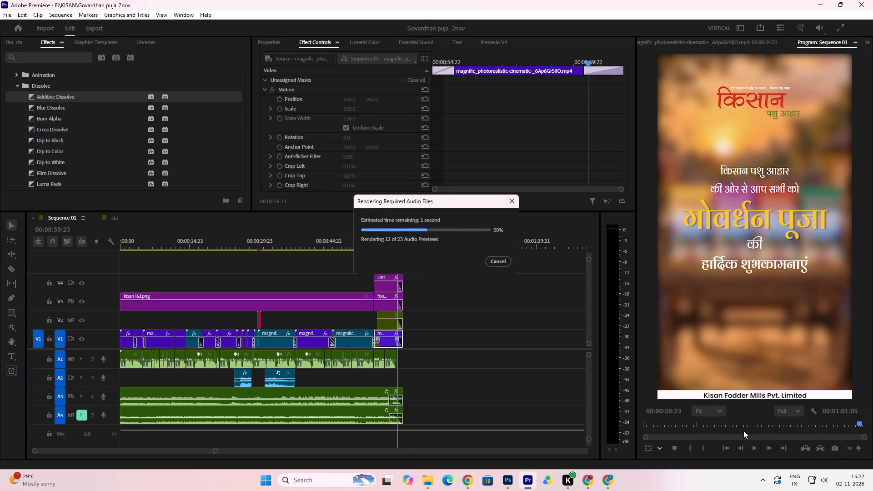
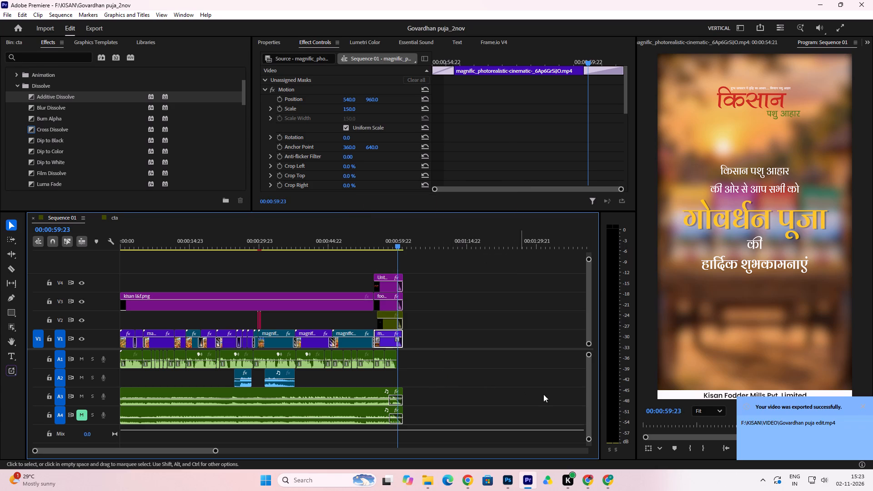
Open the exported "Govardhan puja edit" video from F:\KISAN\VIDEO in the media player and show it full screen.
left_click(424, 483)
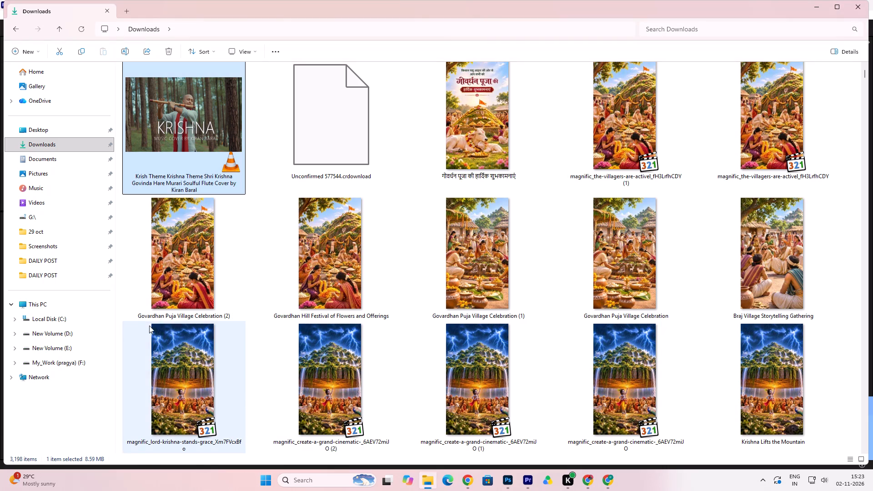
left_click(76, 364)
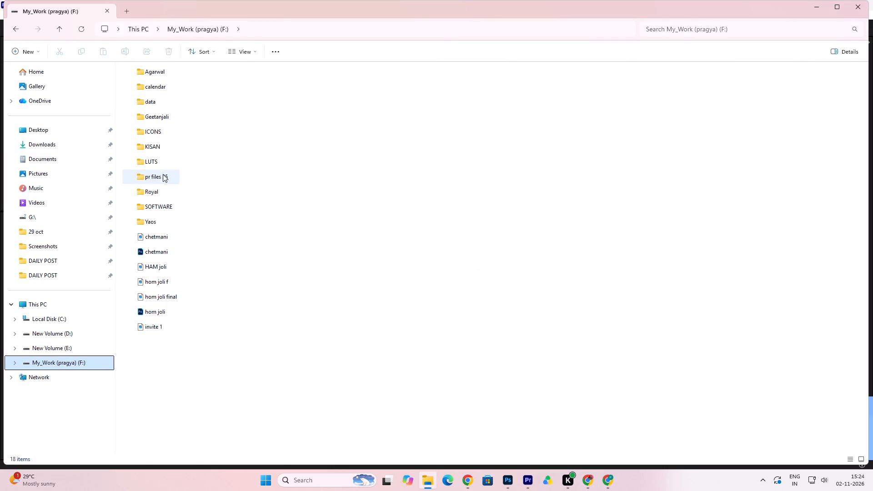
double_click(161, 143)
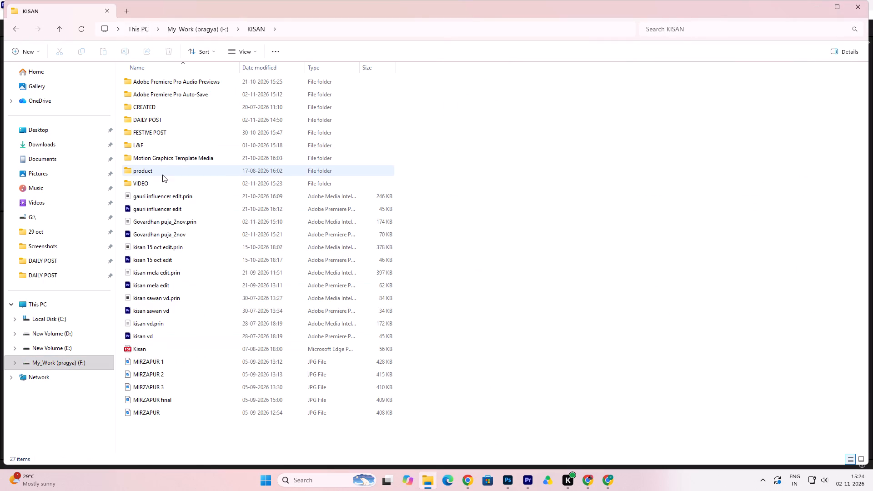
double_click(162, 183)
double_click(246, 81)
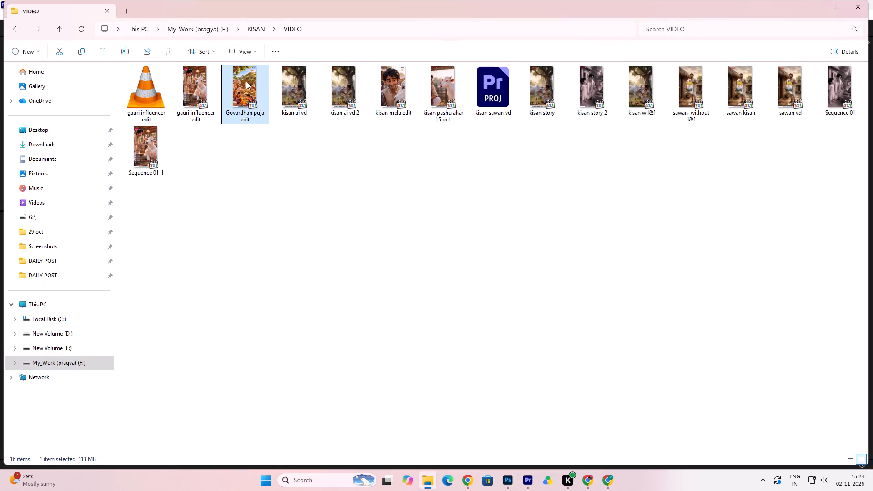
double_click(497, 257)
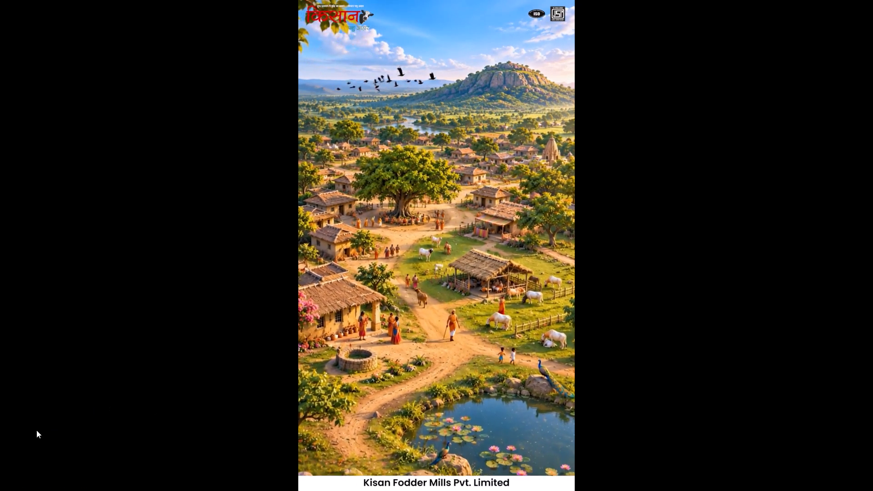
Rewind the exported video to its beginning and replay the opening village shot to check it.
left_click_drag(37, 455, 0, 458)
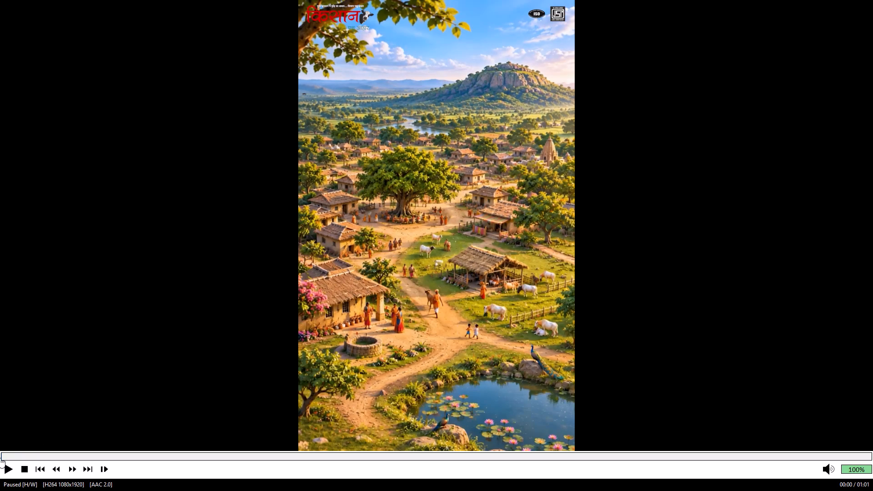
left_click_drag(0, 458, 0, 459)
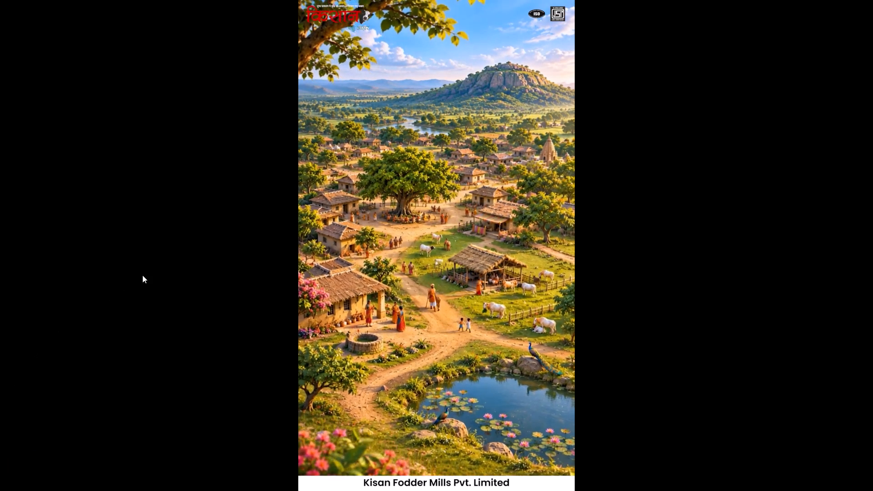
left_click_drag(25, 456, 22, 456)
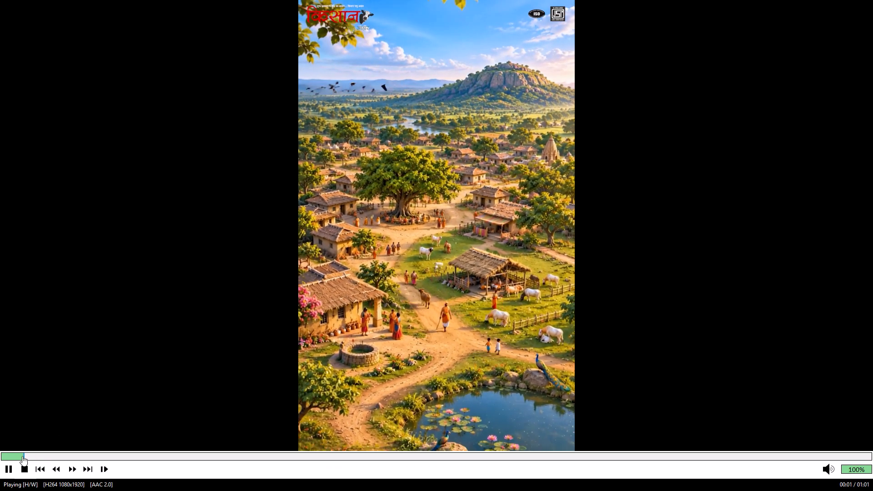
left_click_drag(22, 456, 0, 470)
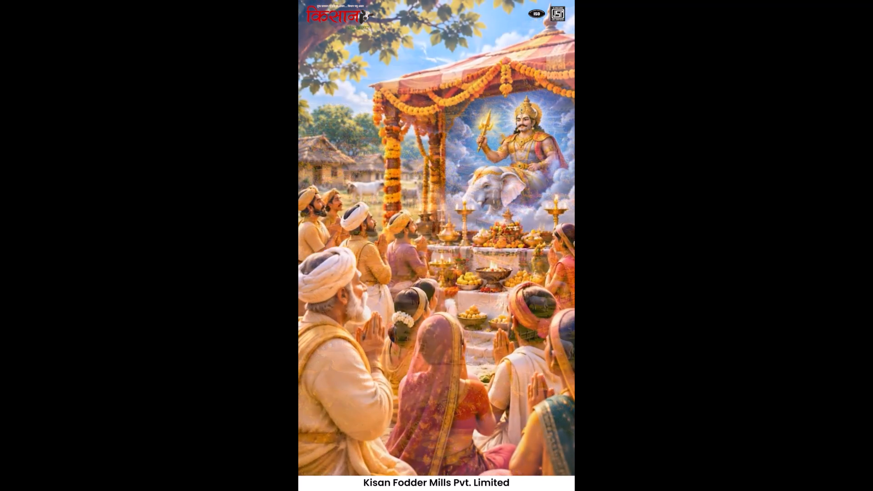
key("Left")
key("Left")
key("Left")
key("Left")
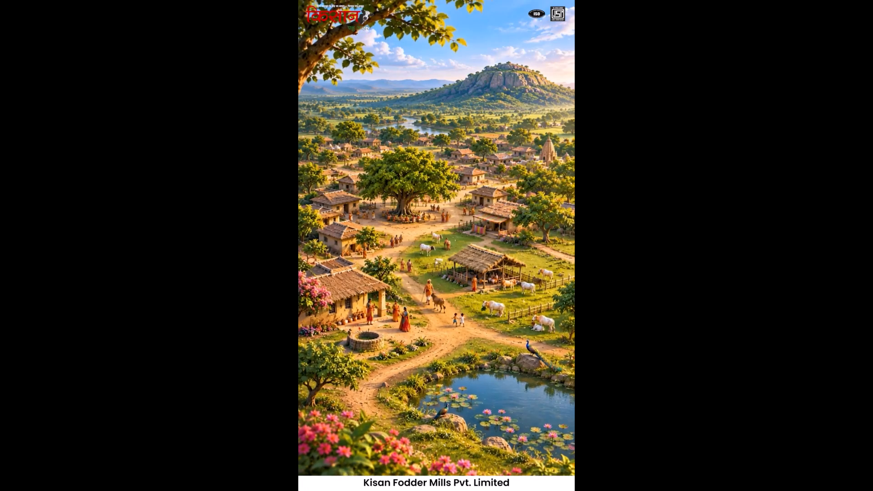
key("Left")
key("Left")
key("Left")
key("Left")
key("Left")
key("Left")
key("Left")
key("Left")
key("Left")
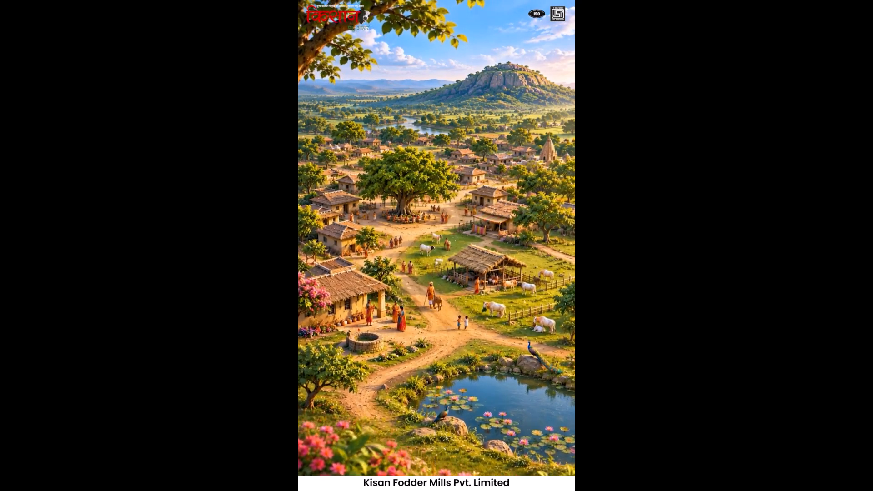